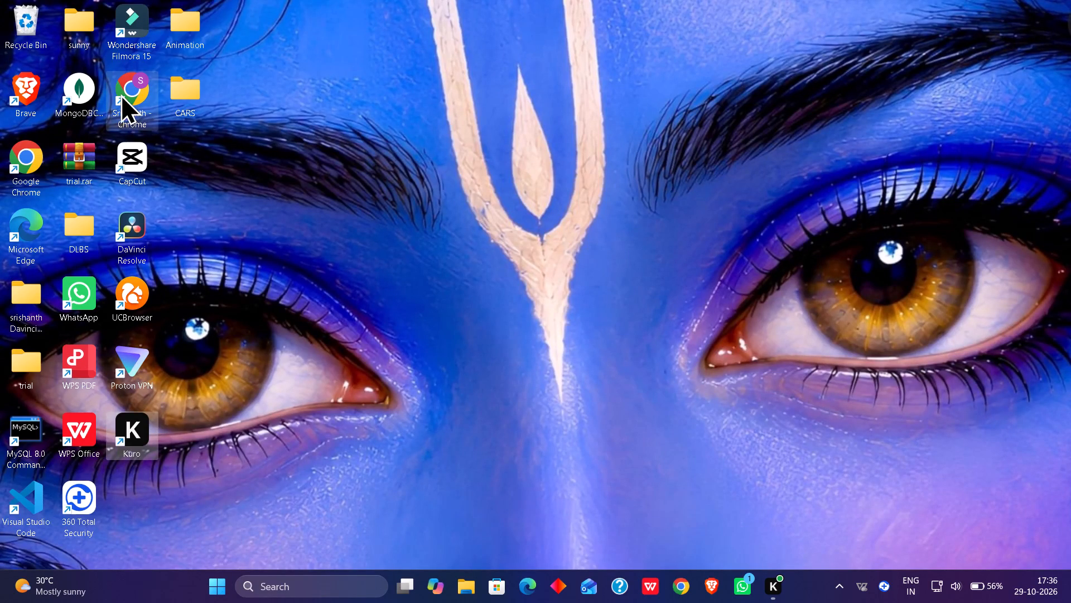
# Open YouTube in the Brave browser.
pyautogui.doubleClick(705, 582)
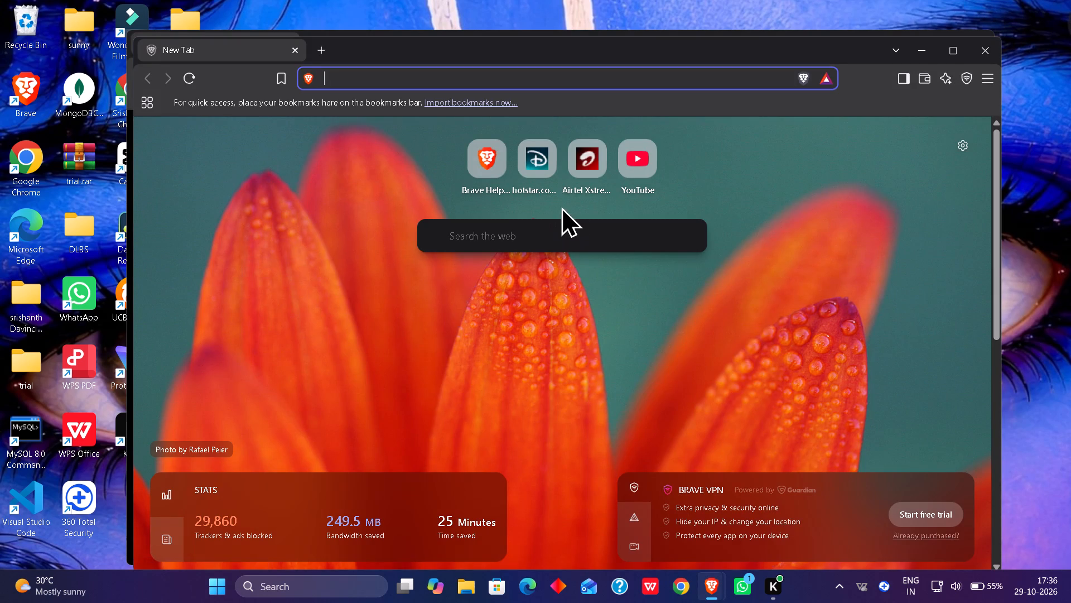
pyautogui.click(628, 166)
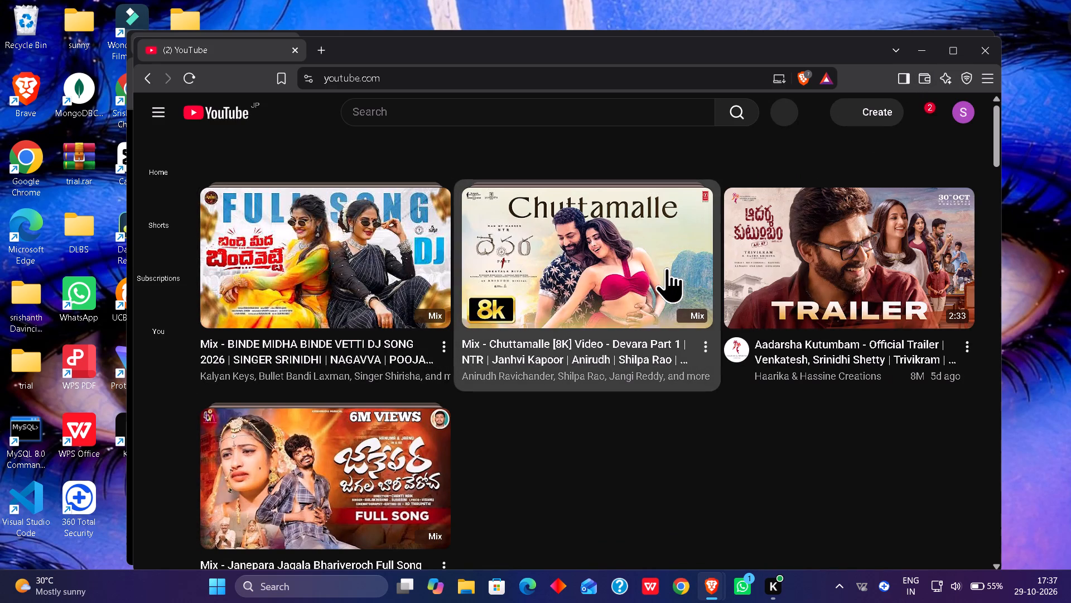
# Search YouTube for "davinci resolve tutorial".
pyautogui.click(525, 112)
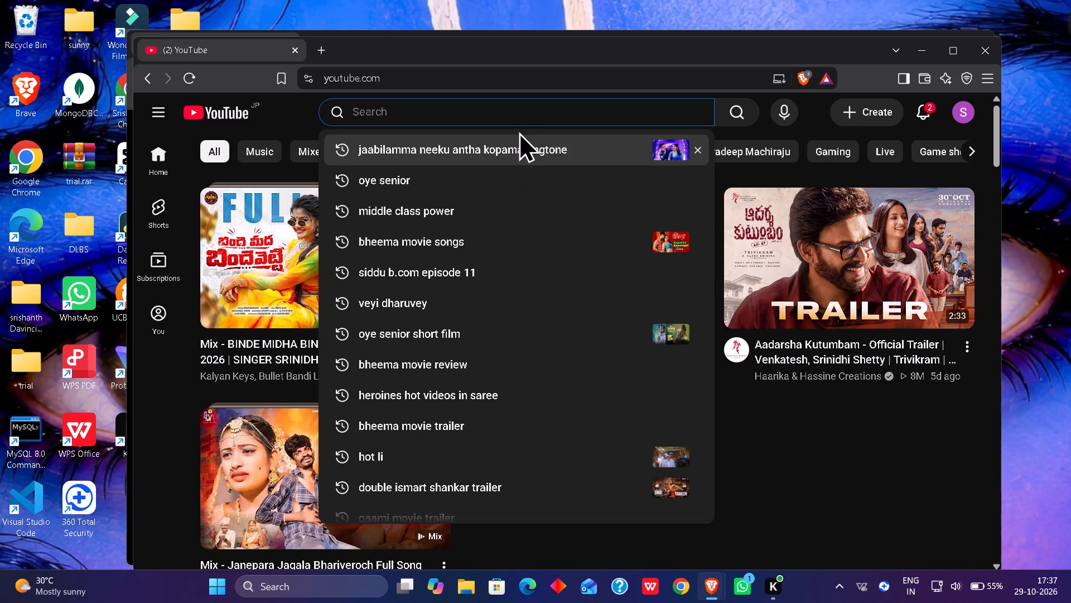
pyautogui.write('davi')
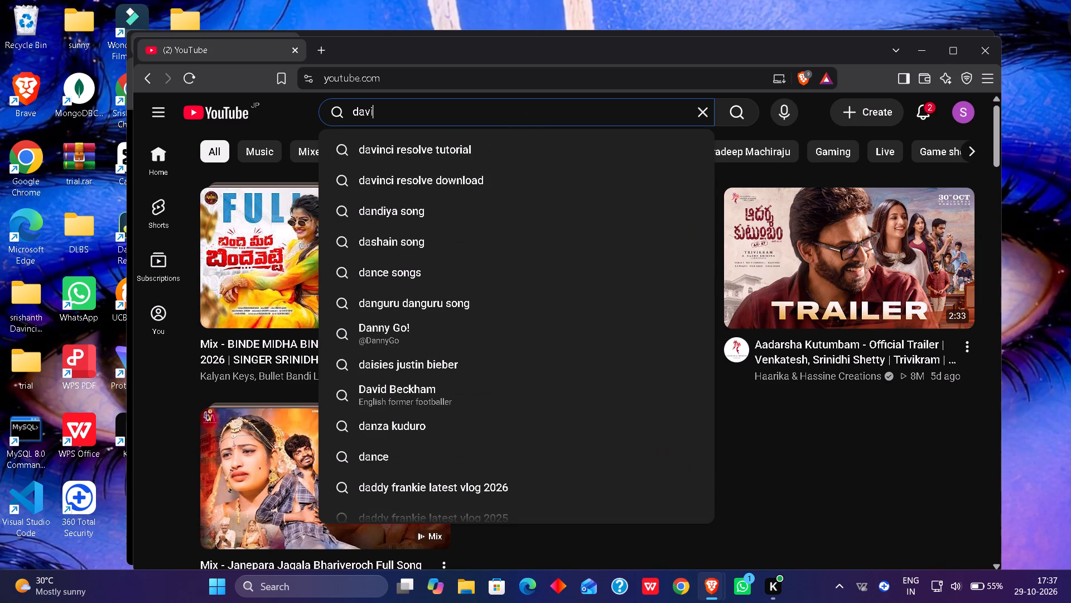
pyautogui.press('n')
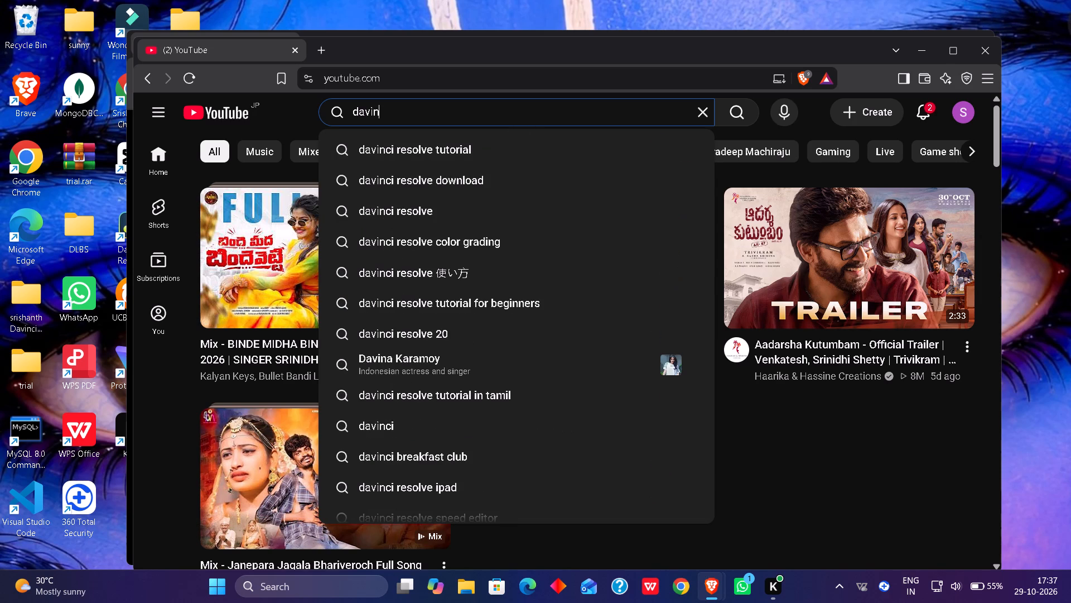
pyautogui.press('Down')
pyautogui.press('Return')
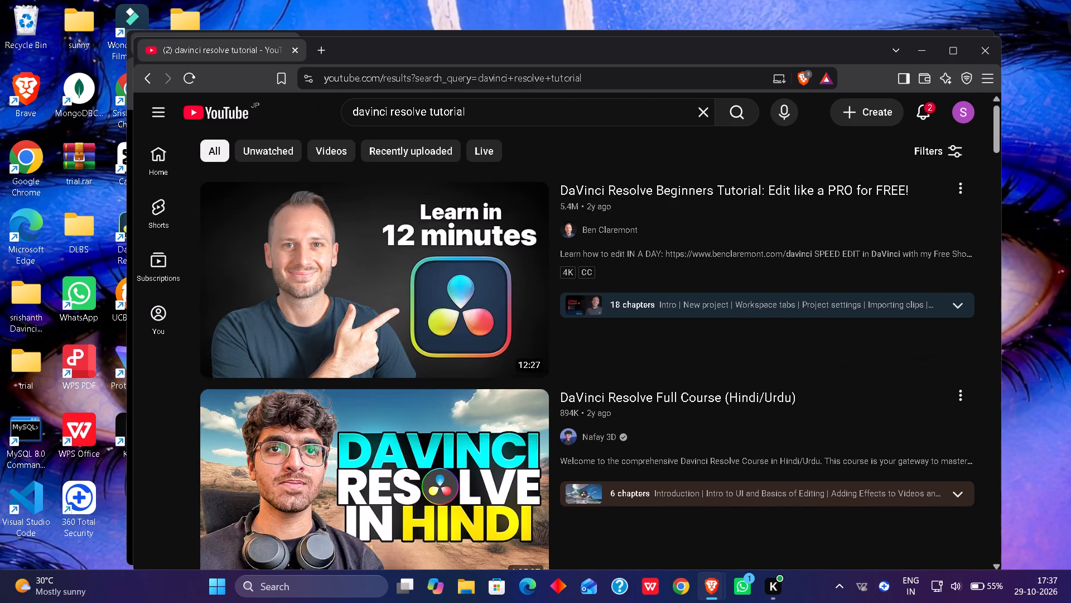
# Look through the DaVinci Resolve tutorial search results for a suitable beginner video or course.
pyautogui.press('Down')
pyautogui.press('Down')
pyautogui.press('Down')
pyautogui.press('Down')
pyautogui.press('Down')
pyautogui.press('Down')
pyautogui.press('Down')
pyautogui.press('Down')
pyautogui.press('Down')
pyautogui.press('Down')
pyautogui.press('Down')
pyautogui.press('Down')
pyautogui.press('Down')
pyautogui.press('Down')
pyautogui.press('Down')
pyautogui.press('Down')
pyautogui.press('Down')
pyautogui.press('Down')
pyautogui.press('Down')
pyautogui.press('Down')
pyautogui.press('Down')
pyautogui.press('Down')
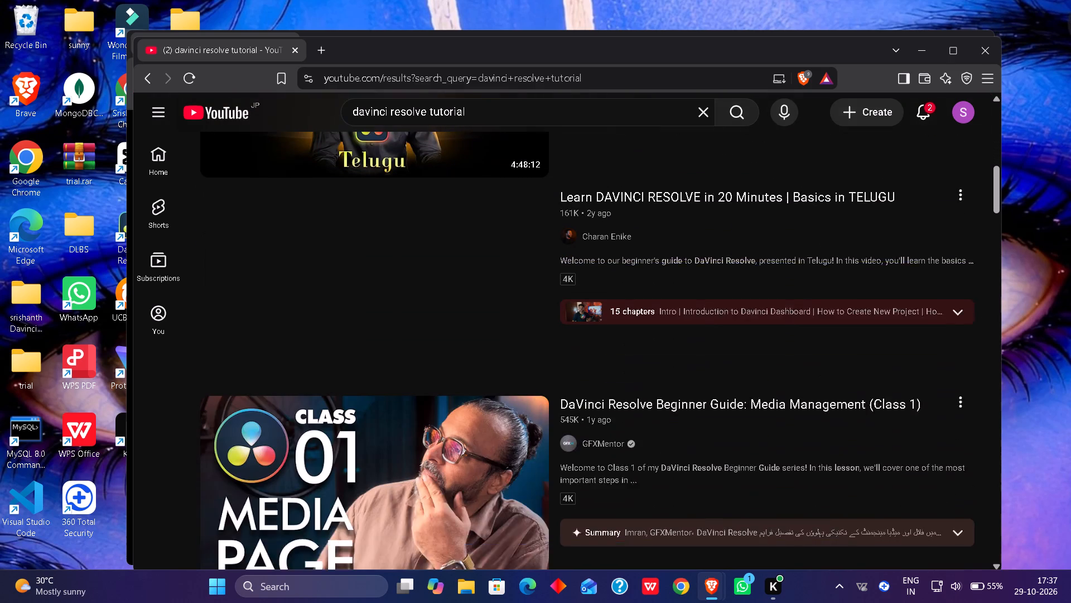
pyautogui.press('Up')
pyautogui.press('Up')
pyautogui.press('Up')
pyautogui.press('Up')
pyautogui.press('Up')
pyautogui.press('Down')
pyautogui.press('Down')
pyautogui.press('Down')
pyautogui.press('Down')
pyautogui.press('Down')
pyautogui.press('Down')
pyautogui.press('Down')
pyautogui.press('Down')
pyautogui.press('Down')
pyautogui.press('Down')
pyautogui.press('Down')
pyautogui.press('Down')
pyautogui.press('Down')
pyautogui.press('Down')
pyautogui.press('Down')
pyautogui.press('Down')
pyautogui.press('Down')
pyautogui.press('Down')
pyautogui.press('Down')
pyautogui.press('Down')
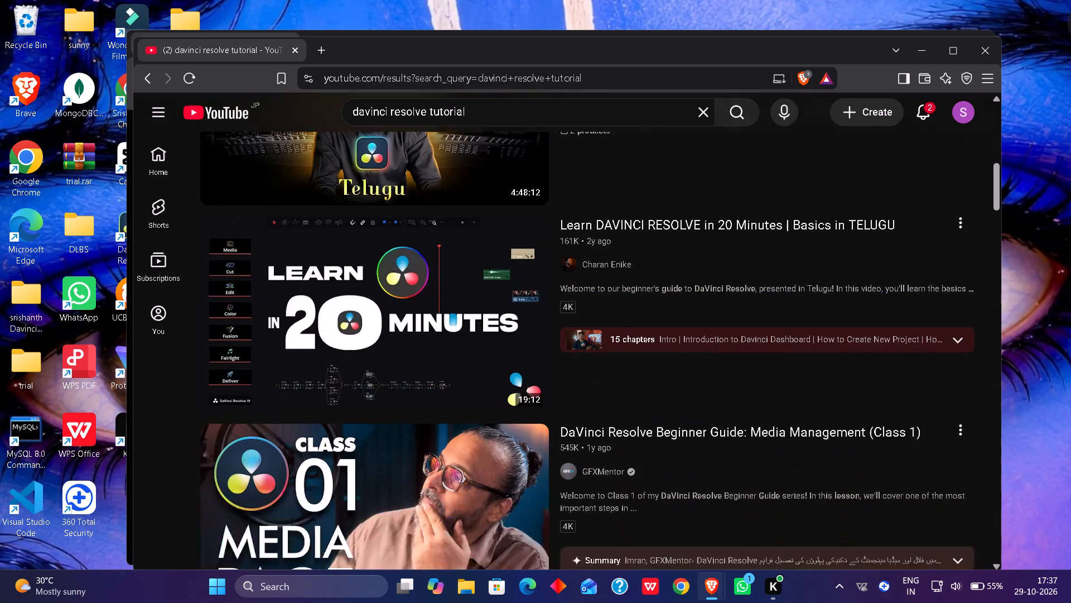
pyautogui.press('Down')
pyautogui.press('Down')
pyautogui.press('Down')
pyautogui.press('Down')
pyautogui.press('Down')
pyautogui.press('Down')
pyautogui.press('Down')
pyautogui.press('Down')
pyautogui.press('Down')
pyautogui.press('Down')
pyautogui.press('Down')
pyautogui.press('Down')
pyautogui.press('Down')
pyautogui.press('Down')
pyautogui.press('Down')
pyautogui.press('Down')
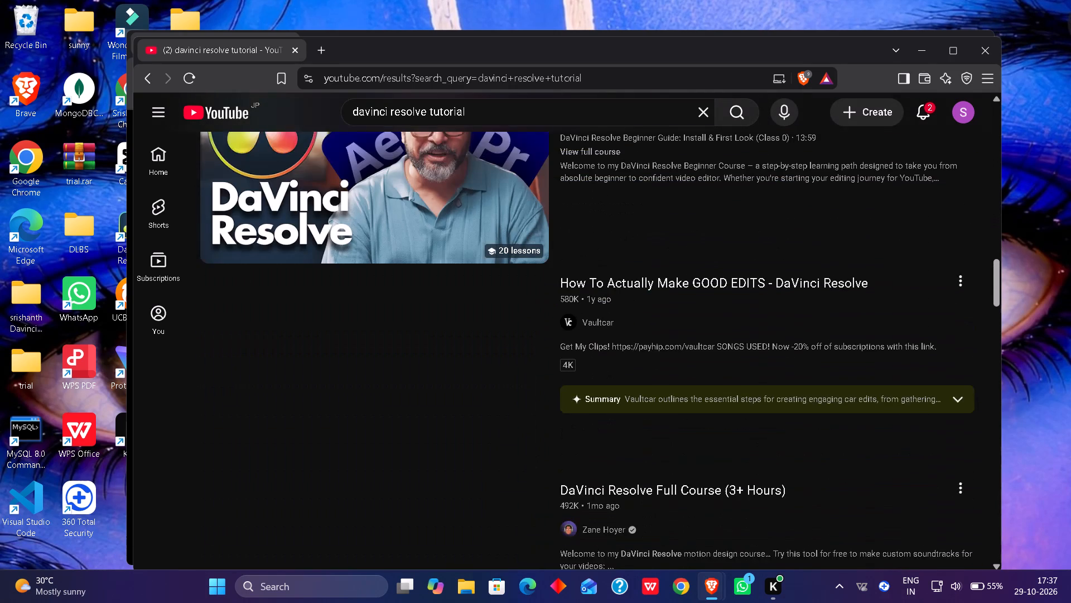
pyautogui.press('Up')
pyautogui.press('Up')
pyautogui.press('Up')
pyautogui.press('Up')
pyautogui.press('Up')
pyautogui.press('Up')
pyautogui.press('Up')
pyautogui.press('Up')
pyautogui.press('Up')
pyautogui.press('Up')
pyautogui.press('Up')
pyautogui.press('Up')
pyautogui.press('Up')
pyautogui.press('Up')
pyautogui.press('Up')
pyautogui.press('Up')
pyautogui.press('Up')
pyautogui.press('Up')
pyautogui.press('Up')
pyautogui.press('Up')
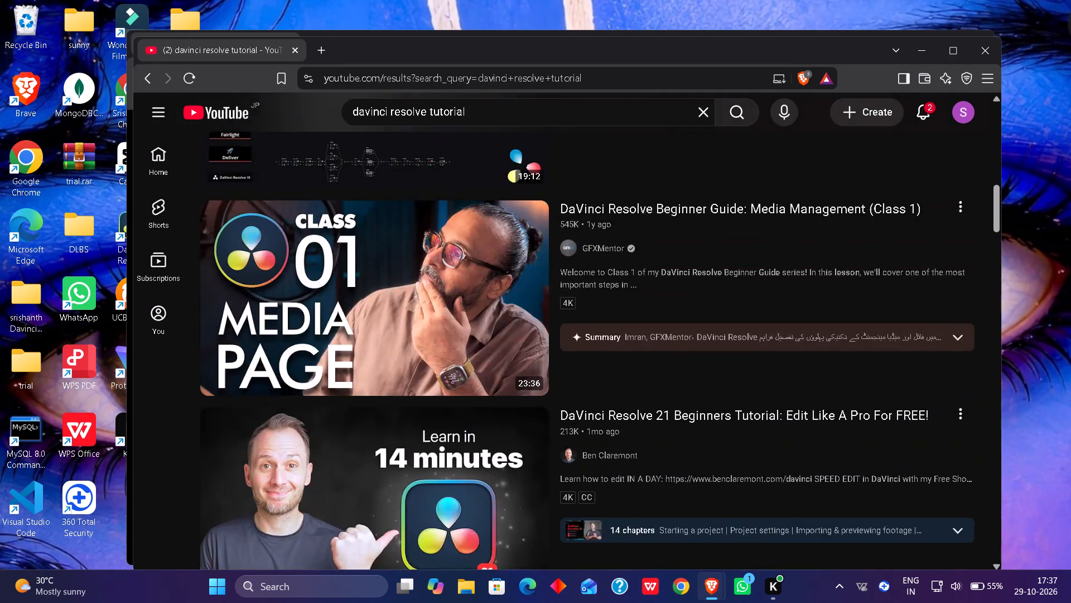
pyautogui.press('Up')
pyautogui.press('Up')
pyautogui.press('Up')
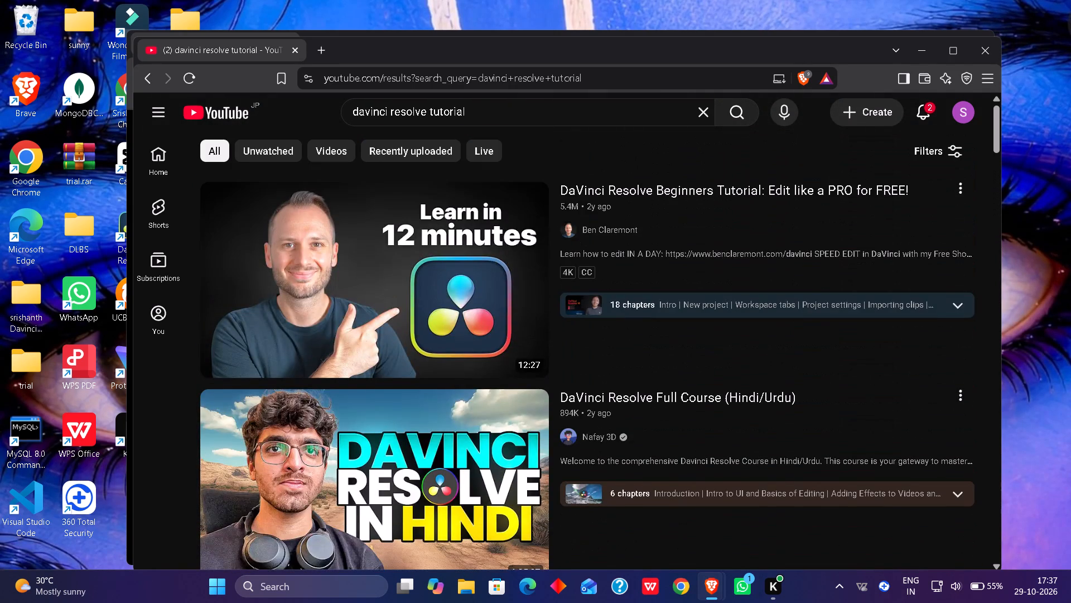
pyautogui.press('Up')
# Refine the YouTube search to "davinci resolve tutorial in telugu".
pyautogui.click(512, 114)
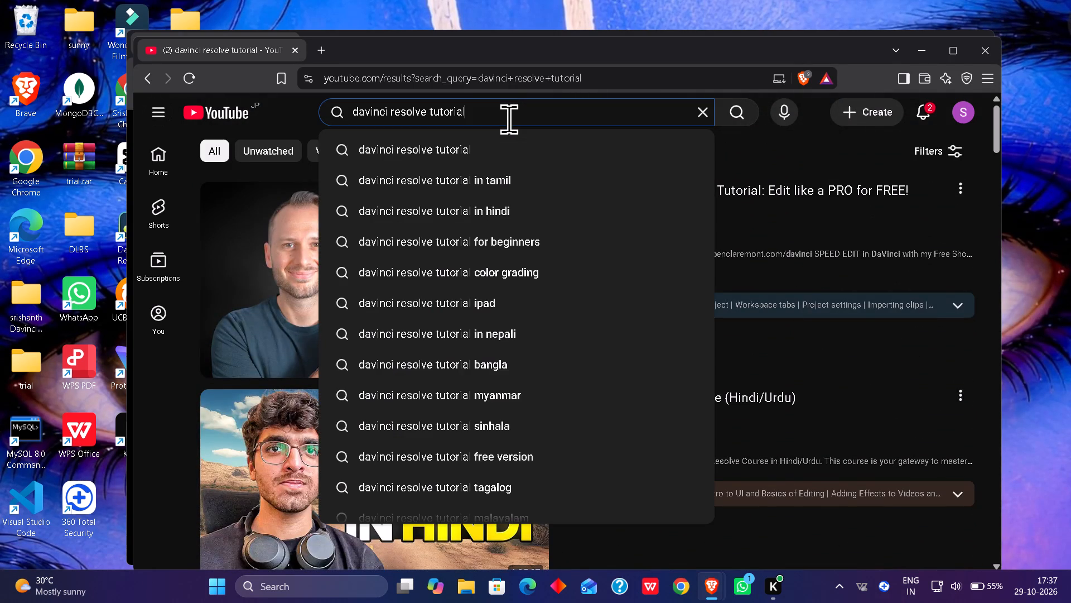
pyautogui.press('space')
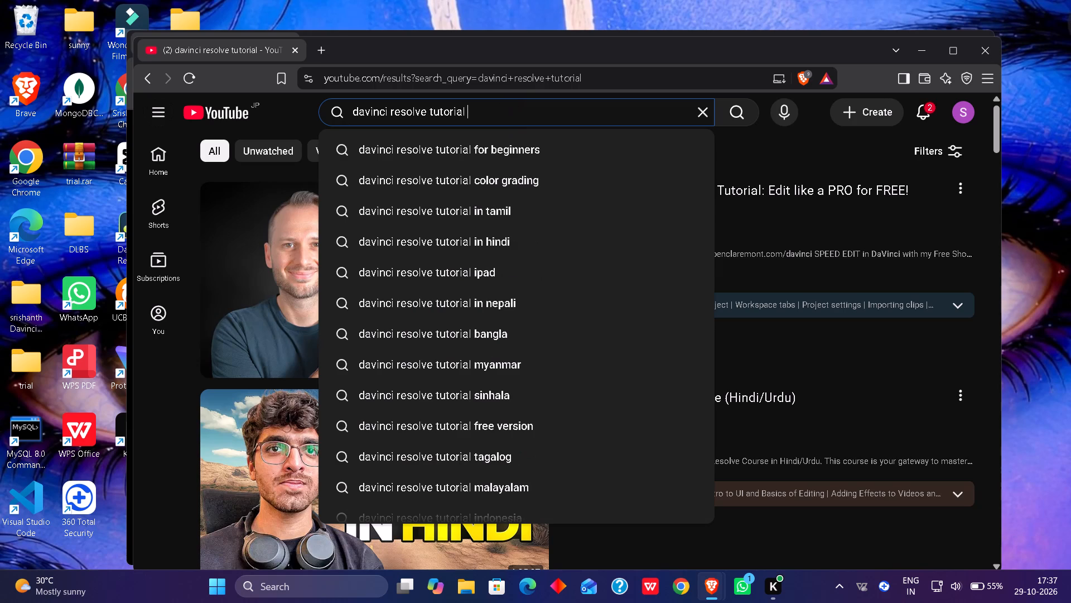
pyautogui.write('in')
pyautogui.press('space')
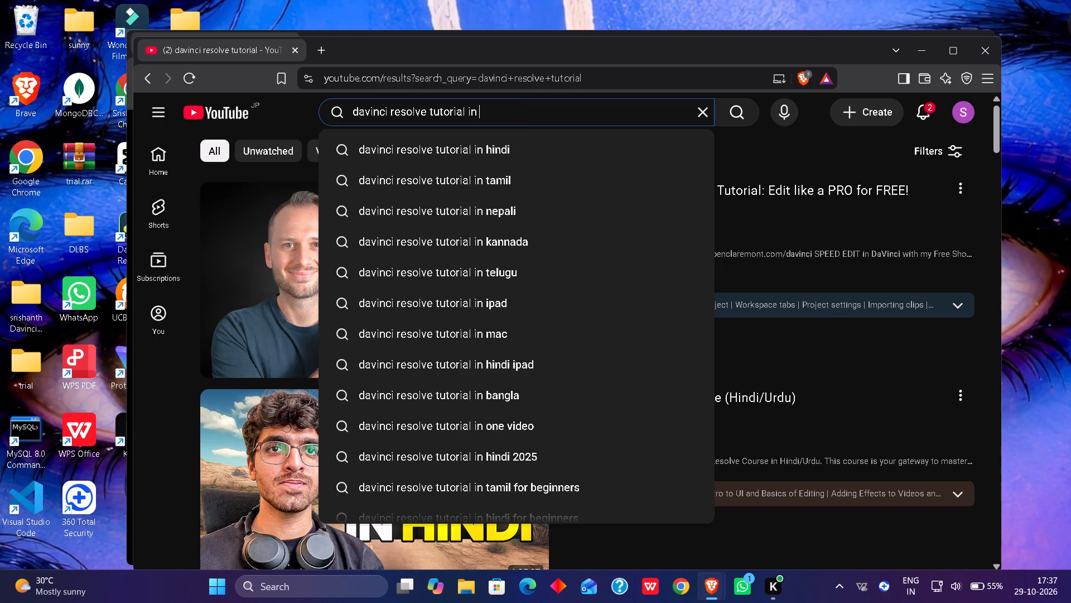
pyautogui.press('Down')
pyautogui.press('Down')
pyautogui.press('Down')
pyautogui.press('Down')
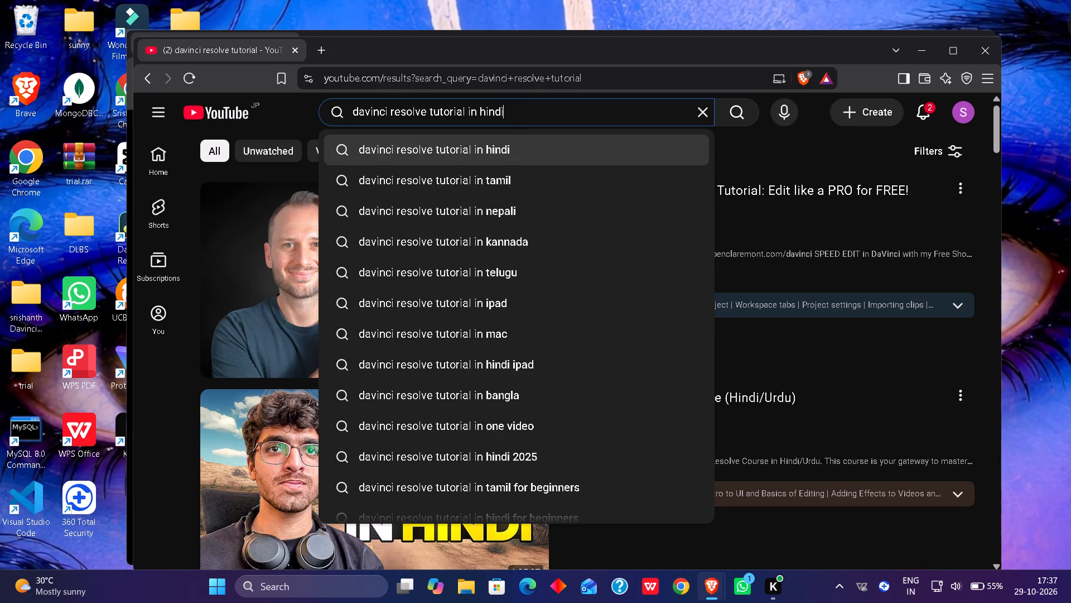
pyautogui.press('Down')
pyautogui.press('Return')
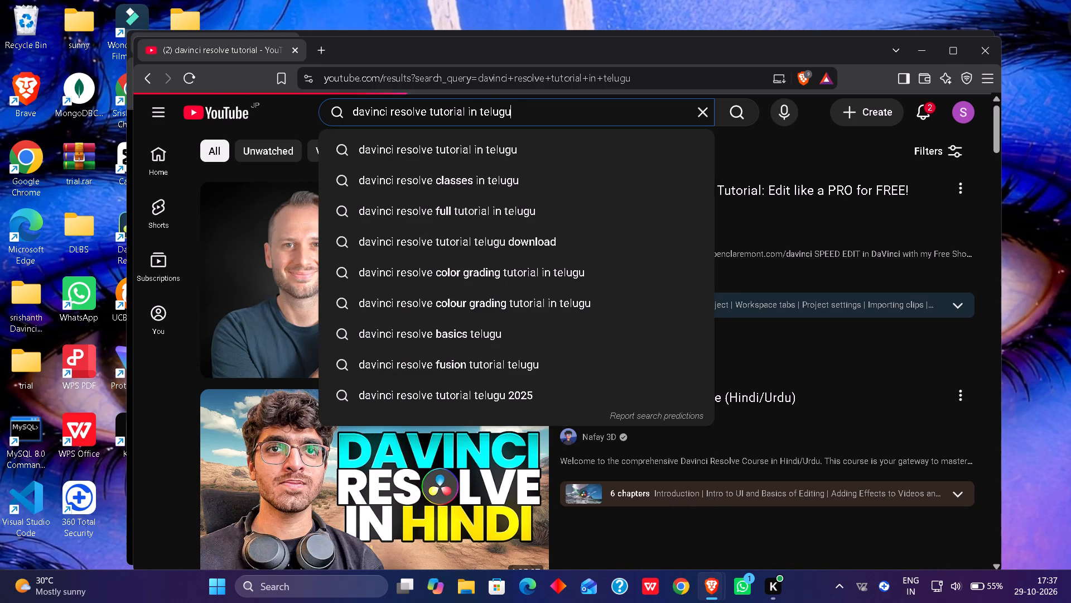
pyautogui.press('Return')
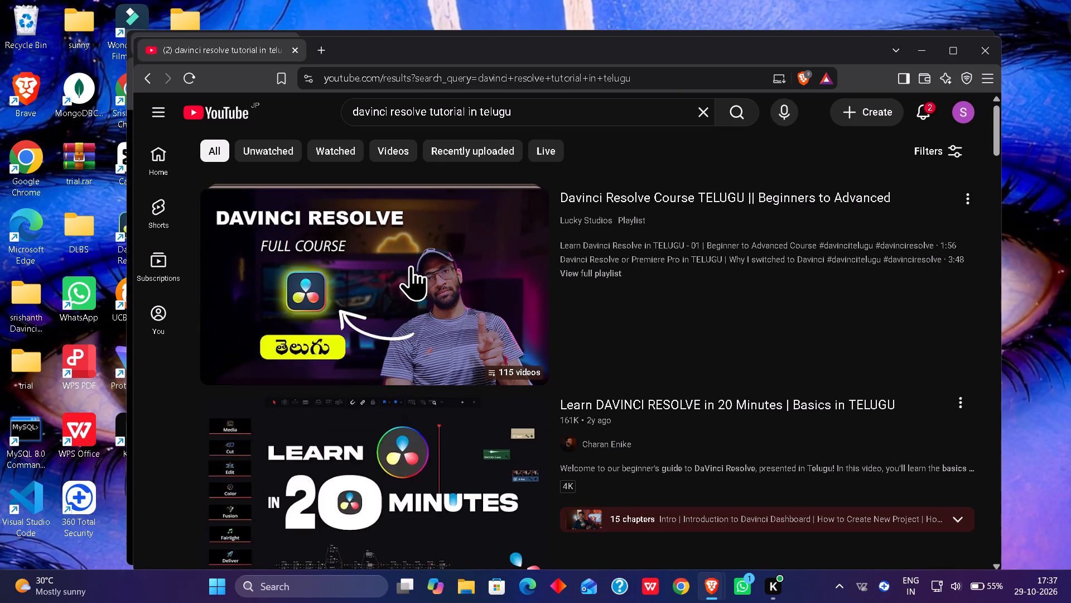
# Open the Lucky Studios playlist "Davinci Resolve Course TELUGU || Beginners to Advanced".
pyautogui.click(413, 294)
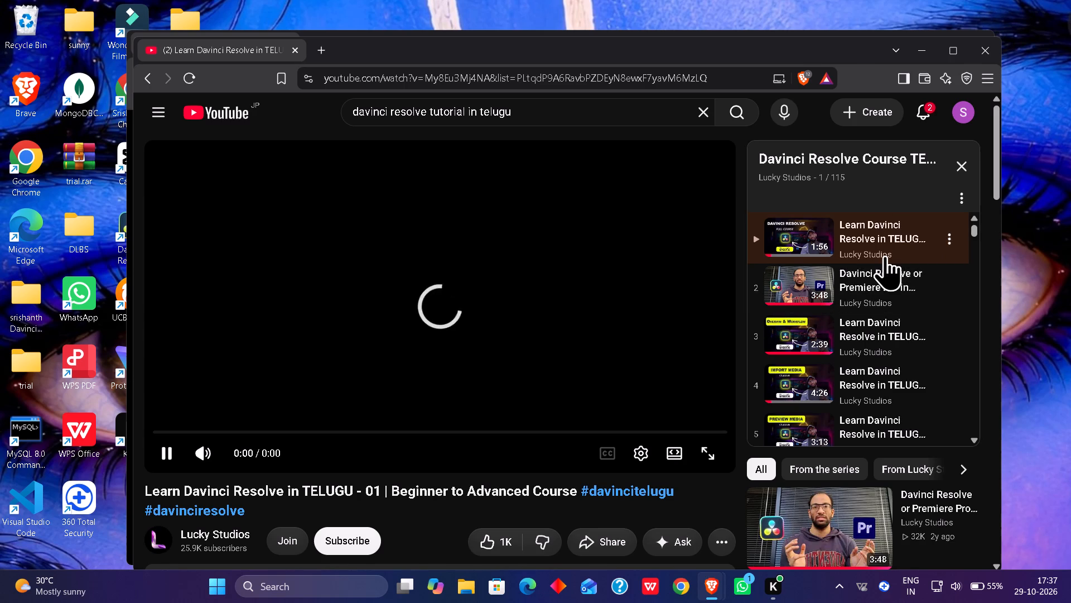
# Find and play the playlist's 15th video, the "Titles in Cut Page" lesson.
pyautogui.scroll(-1, 885, 255)
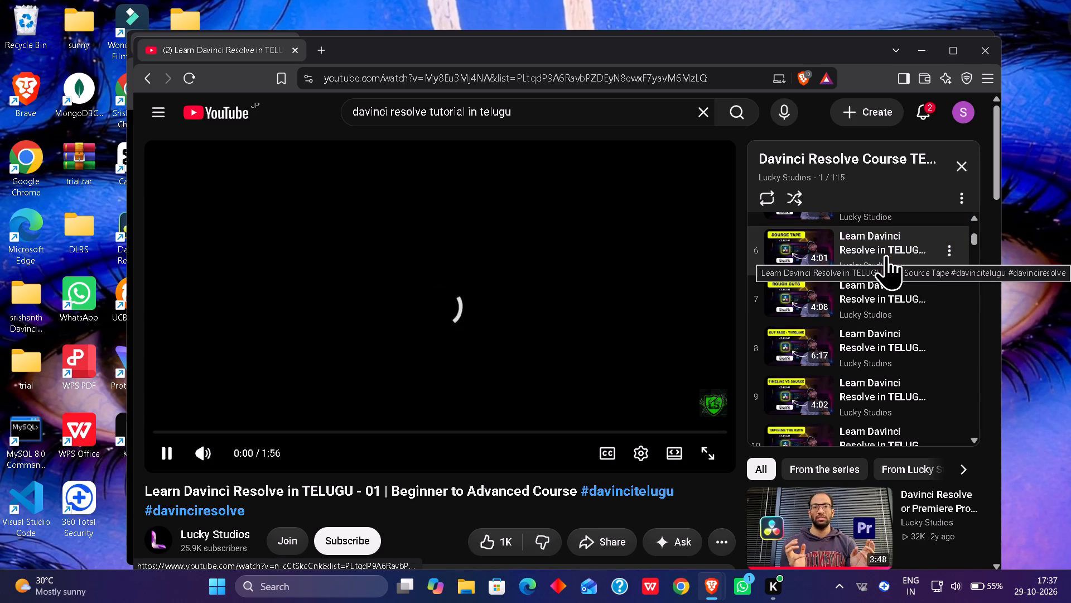
pyautogui.scroll(1, 886, 255)
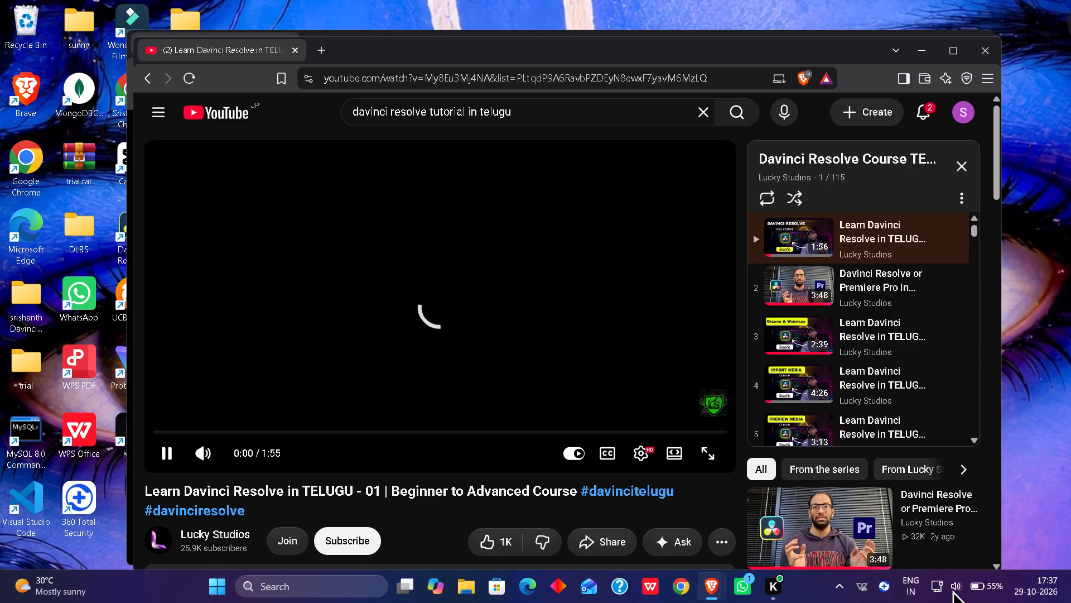
pyautogui.scroll(-3, 837, 398)
pyautogui.scroll(1, 837, 396)
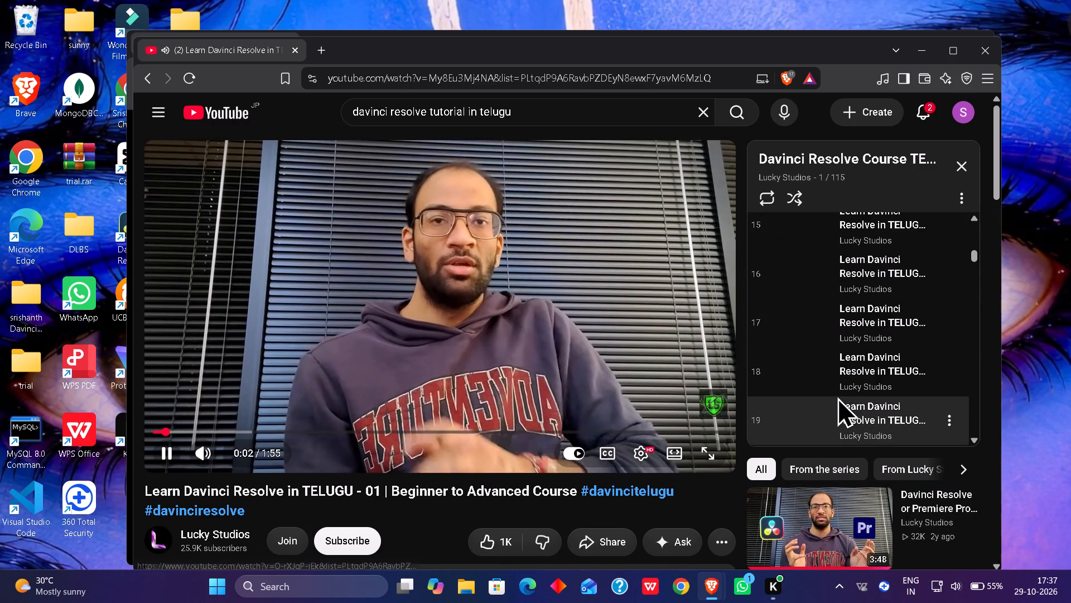
pyautogui.scroll(-1, 837, 396)
pyautogui.scroll(1, 837, 396)
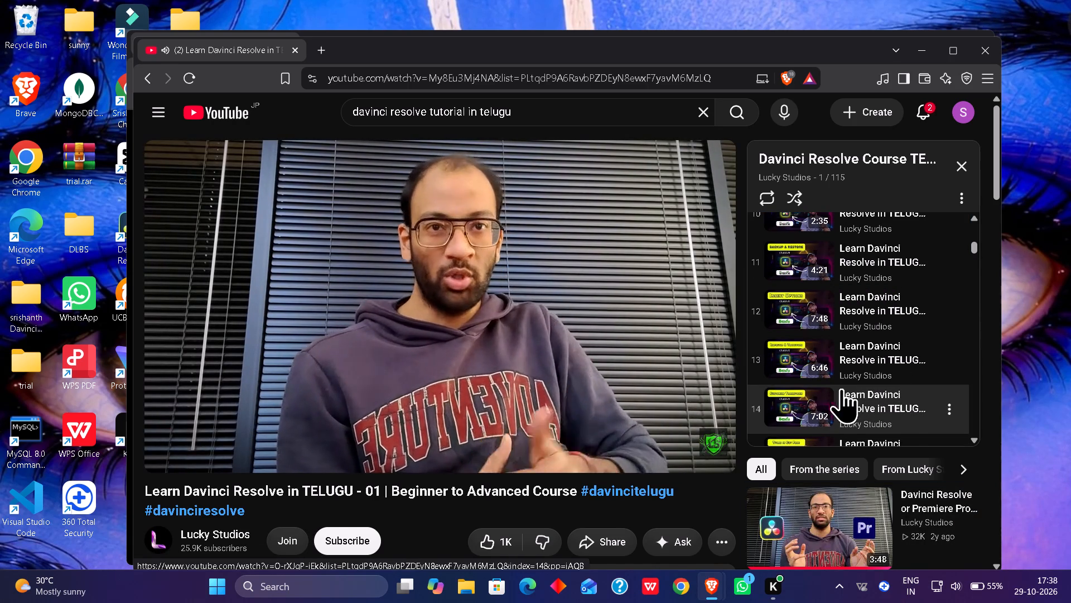
pyautogui.scroll(-1, 820, 406)
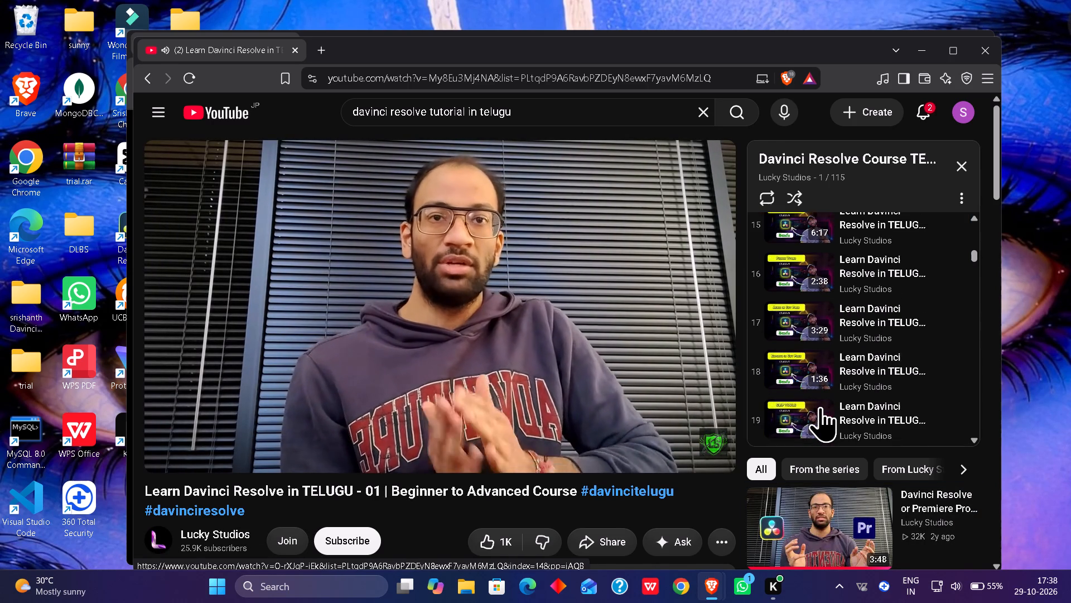
pyautogui.scroll(1, 819, 406)
pyautogui.scroll(-1, 819, 406)
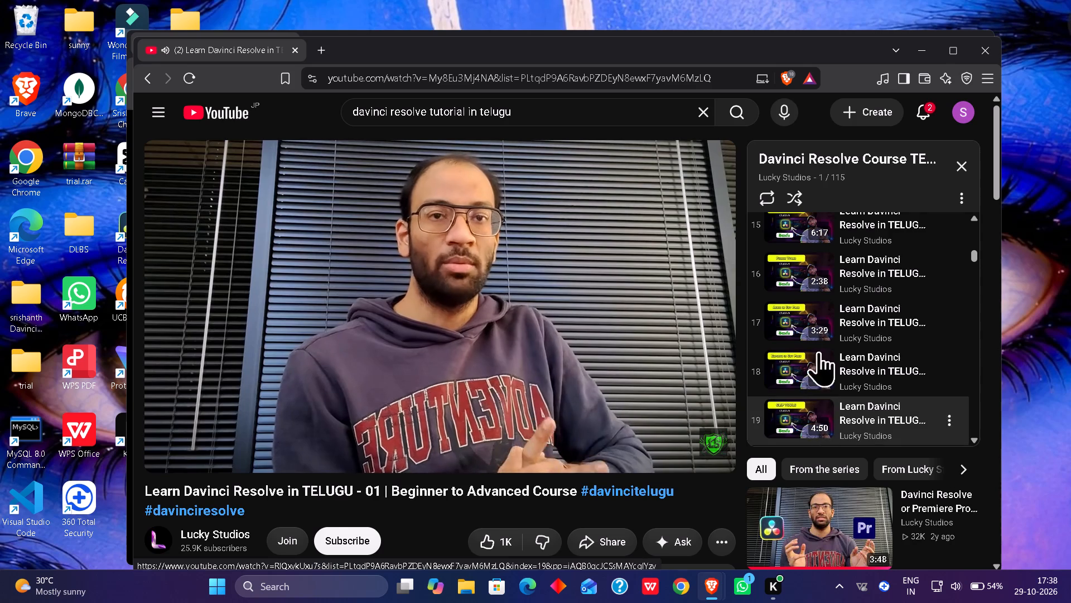
pyautogui.click(793, 225)
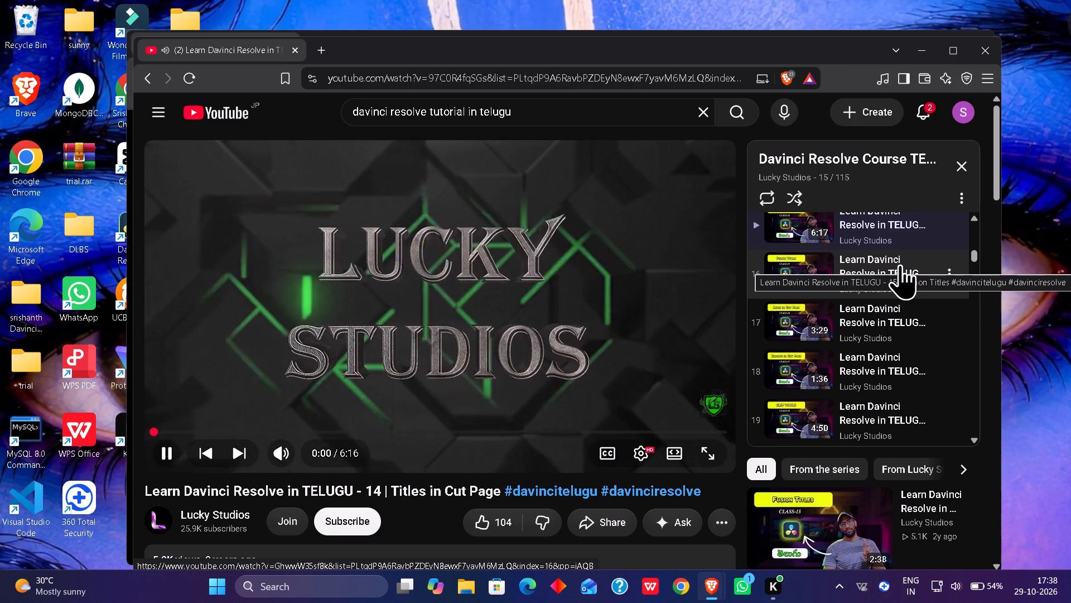
# Watch the "Titles in Cut Page" lesson with a pause and a full-screen stretch, and expand the playlist again.
pyautogui.click(522, 282)
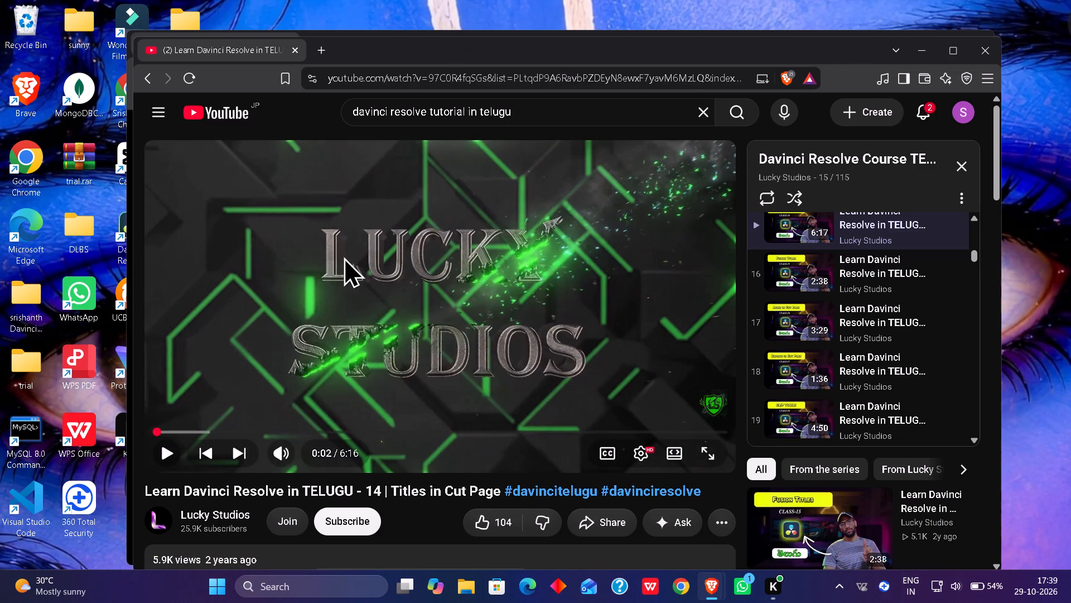
pyautogui.click(354, 270)
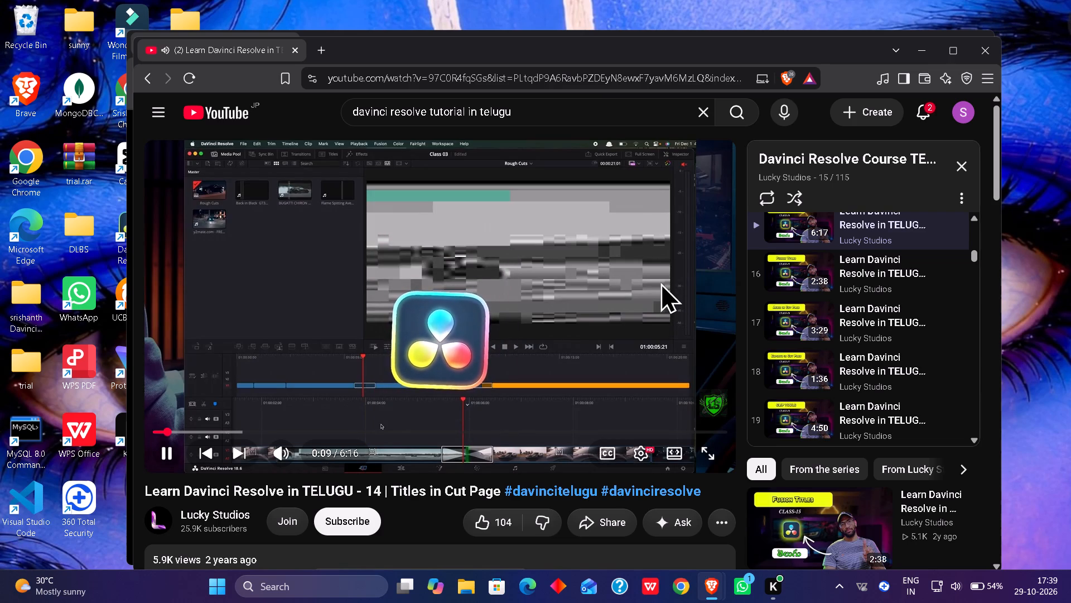
pyautogui.press('f')
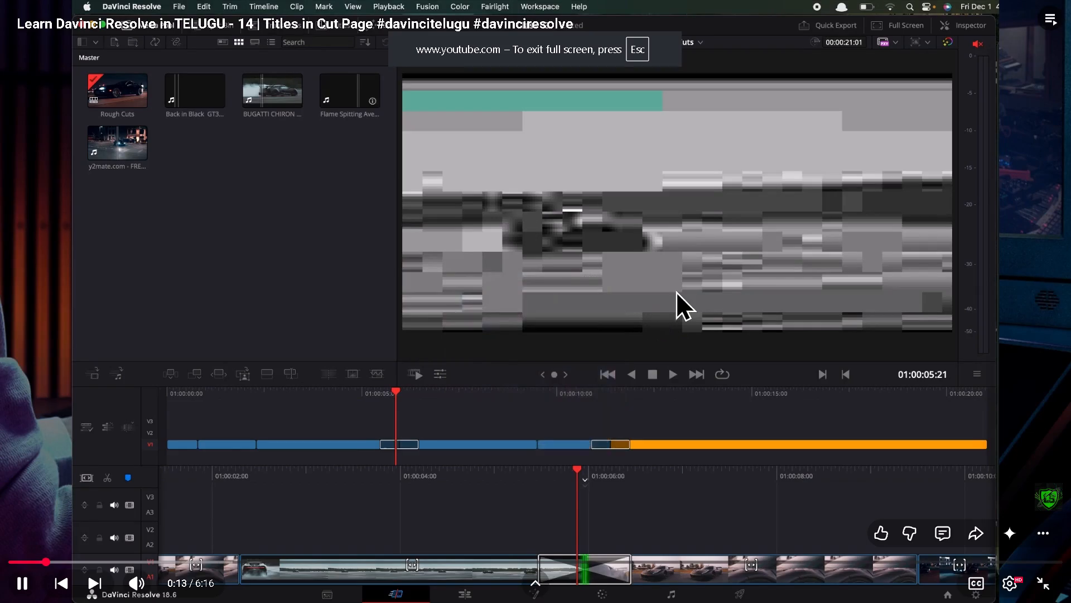
pyautogui.click(1040, 582)
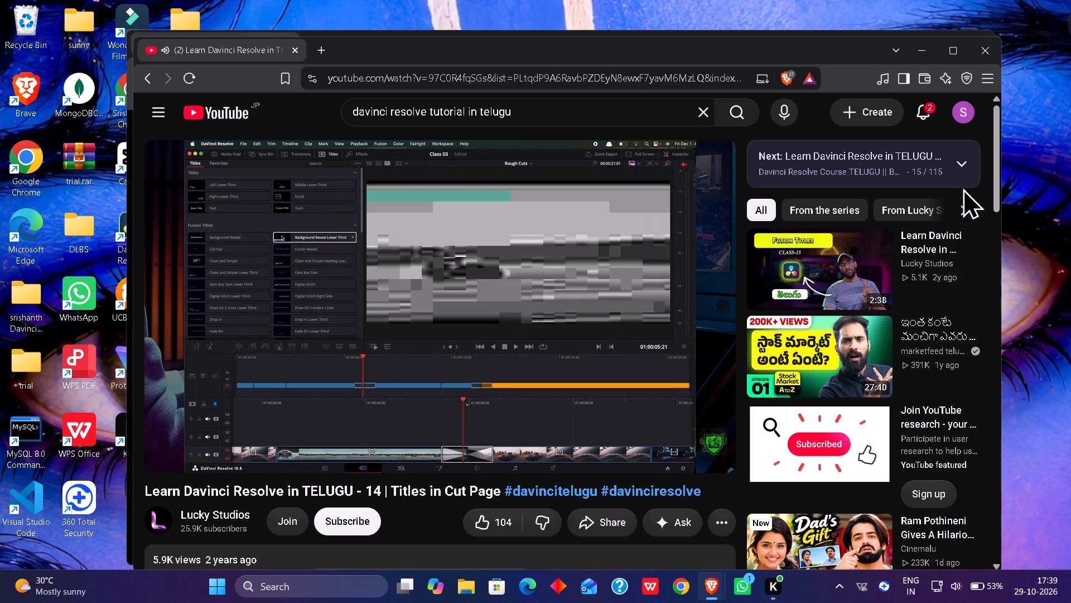
pyautogui.click(962, 164)
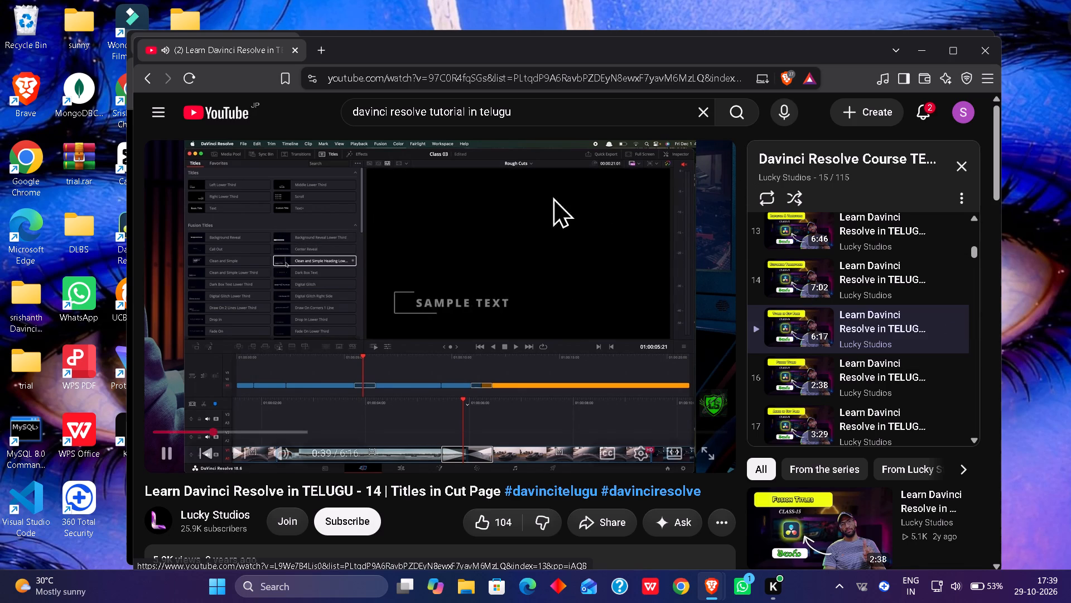
# Minimize the browser window playing the lesson.
pyautogui.click(925, 54)
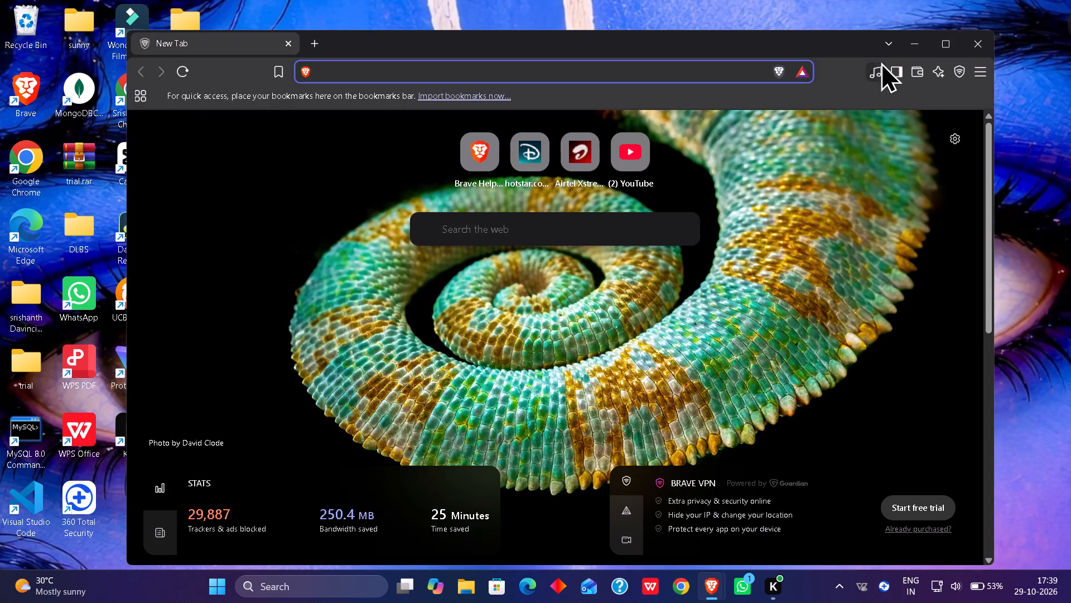
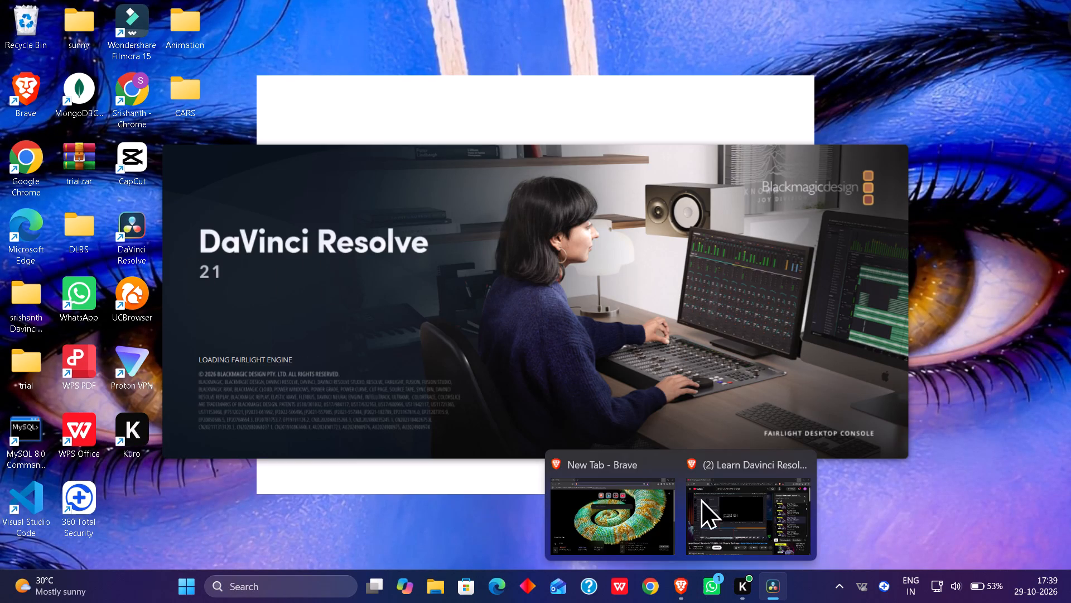
# Close the empty New Tab window of the Brave browser.
pyautogui.click(669, 460)
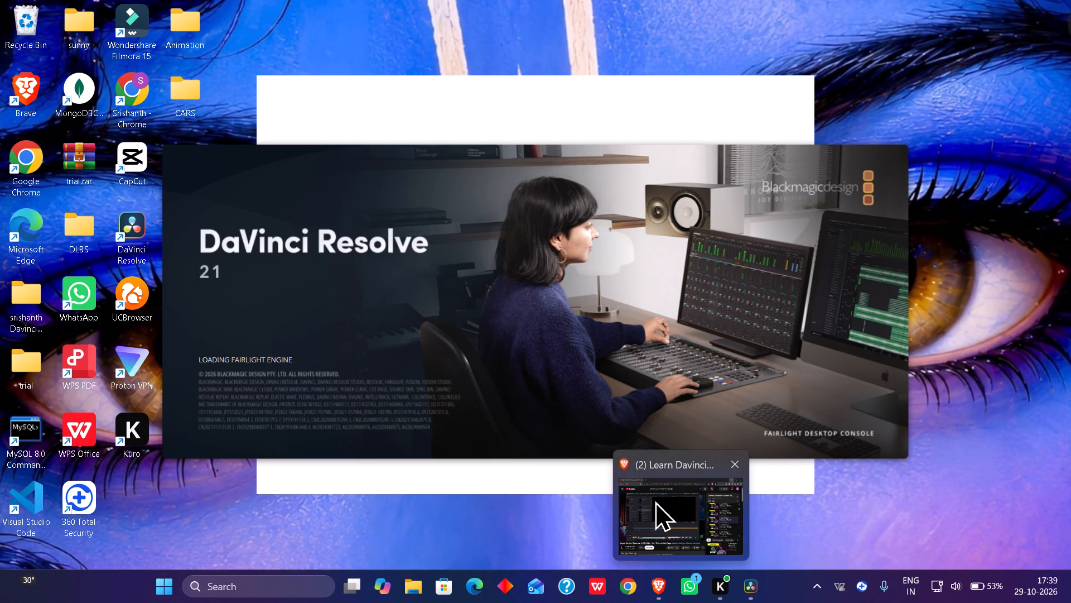
# Watch more of the "Titles in Cut Page" lesson in Brave while DaVinci Resolve loads, and minimize the browser.
pyautogui.click(656, 502)
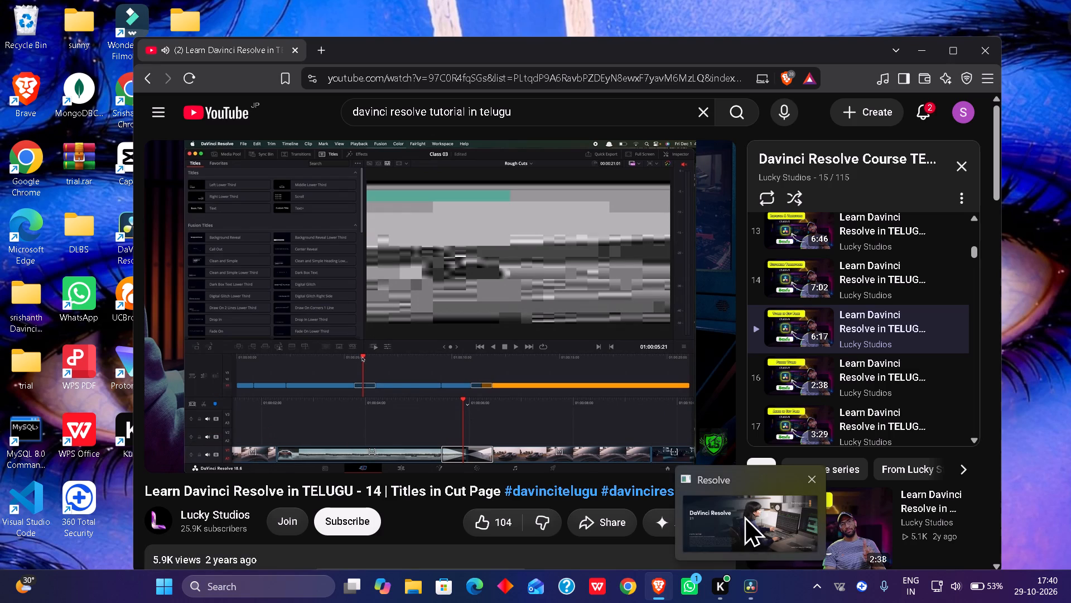
pyautogui.click(744, 512)
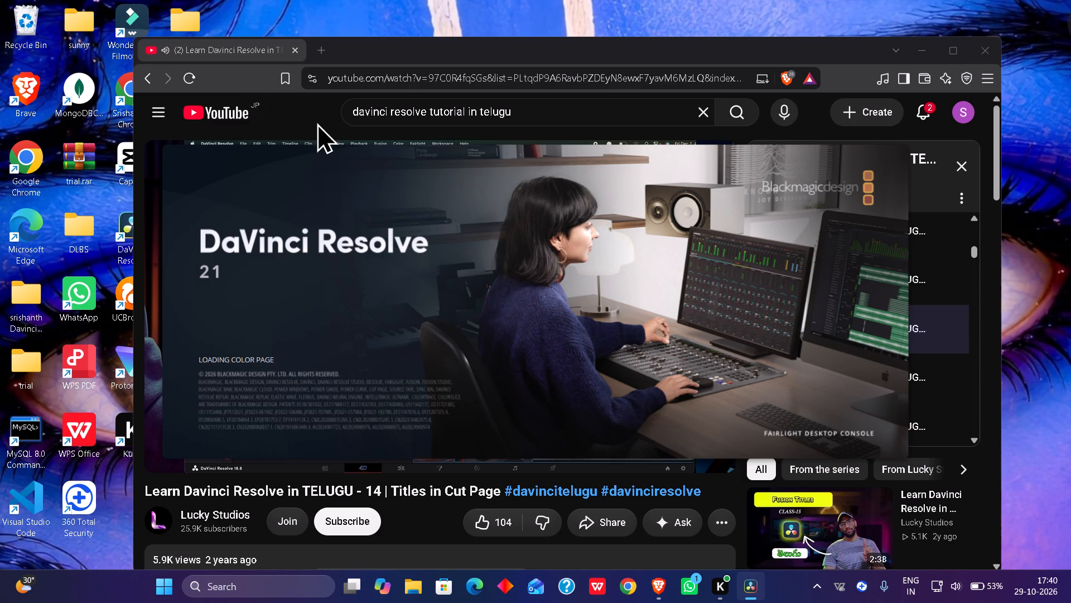
pyautogui.click(920, 56)
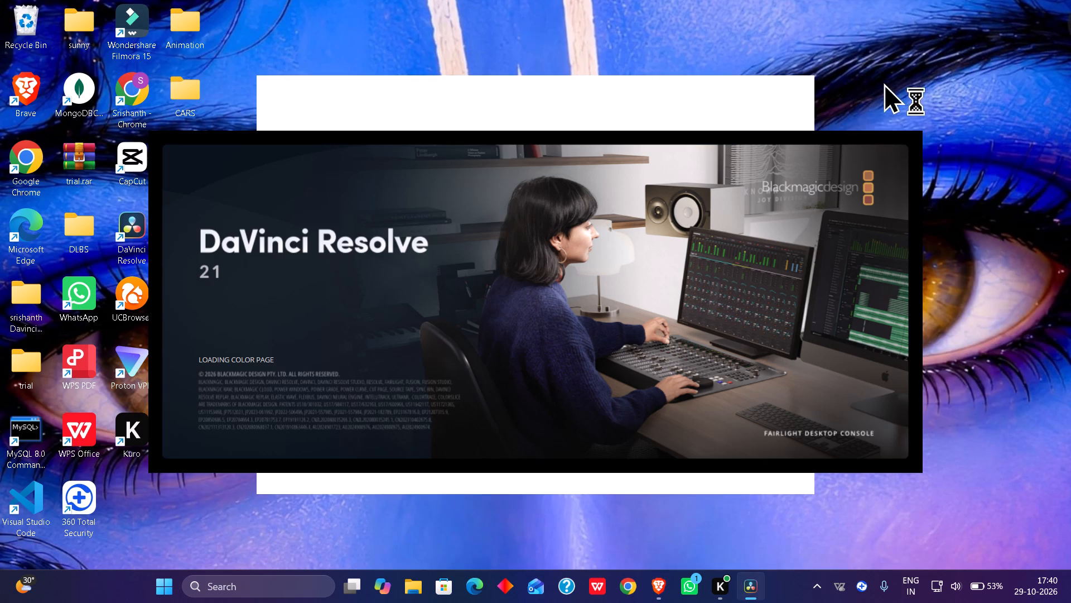
# Bring back the lesson window, pause the "Titles in Cut Page" video and minimize the browser again.
pyautogui.click(653, 500)
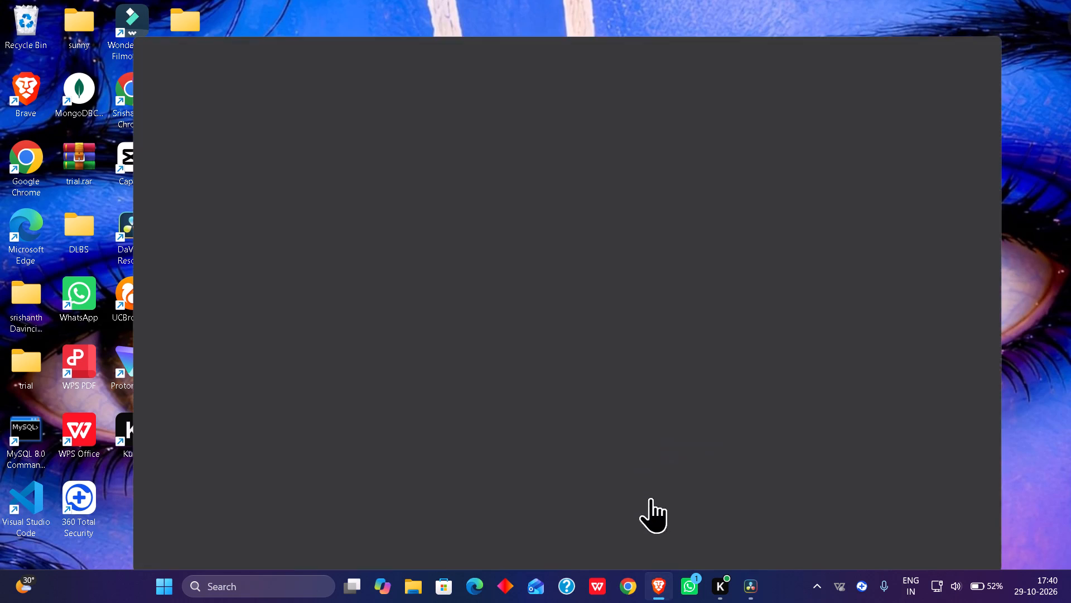
pyautogui.click(496, 268)
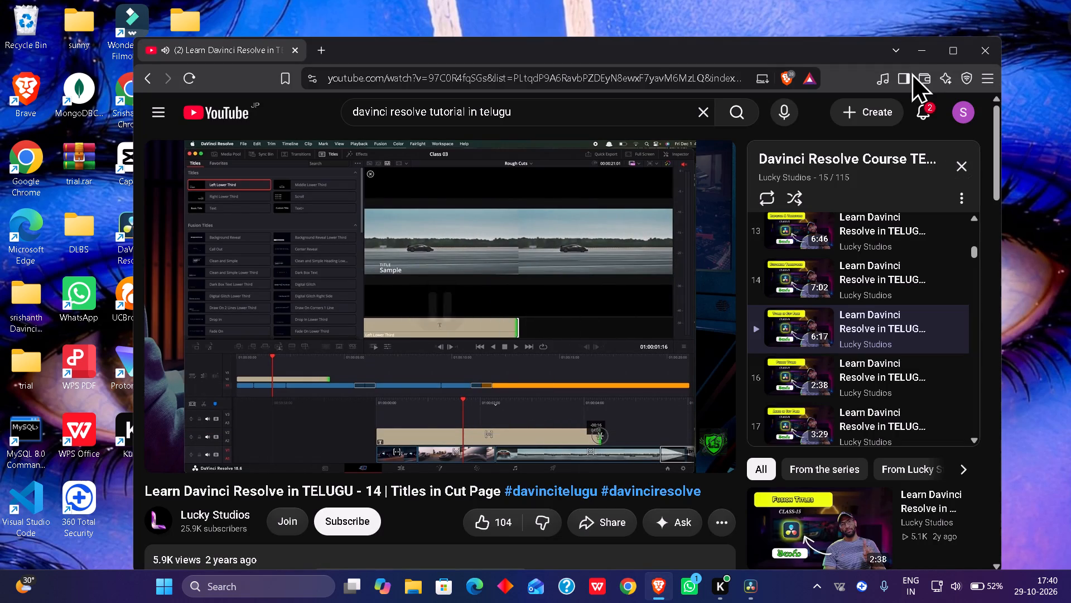
pyautogui.click(918, 58)
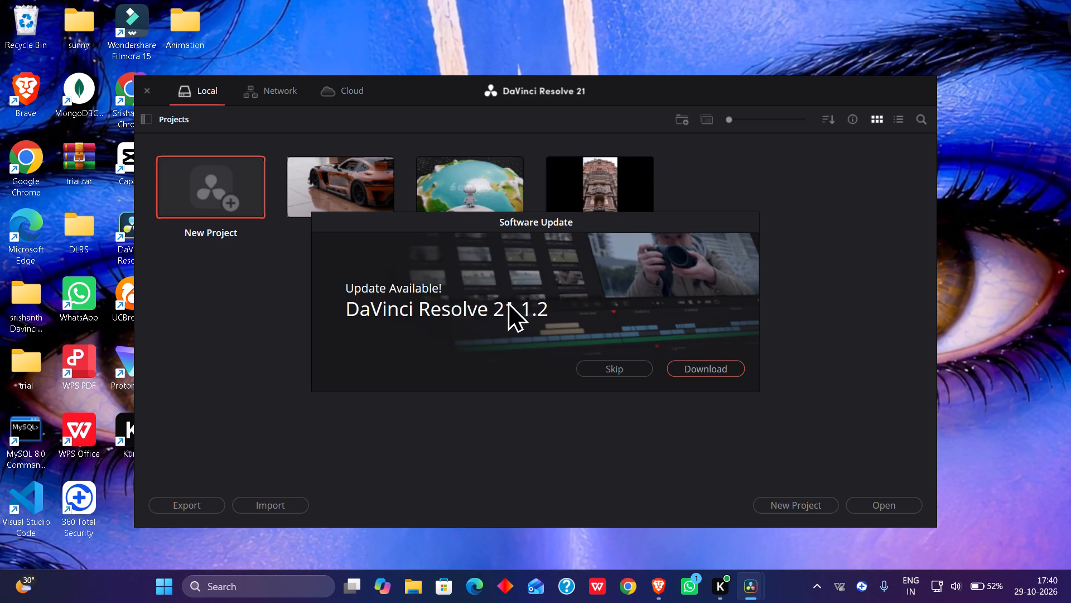
# Accept the download offered for the DaVinci Resolve 21.1.2 software update.
pyautogui.click(697, 368)
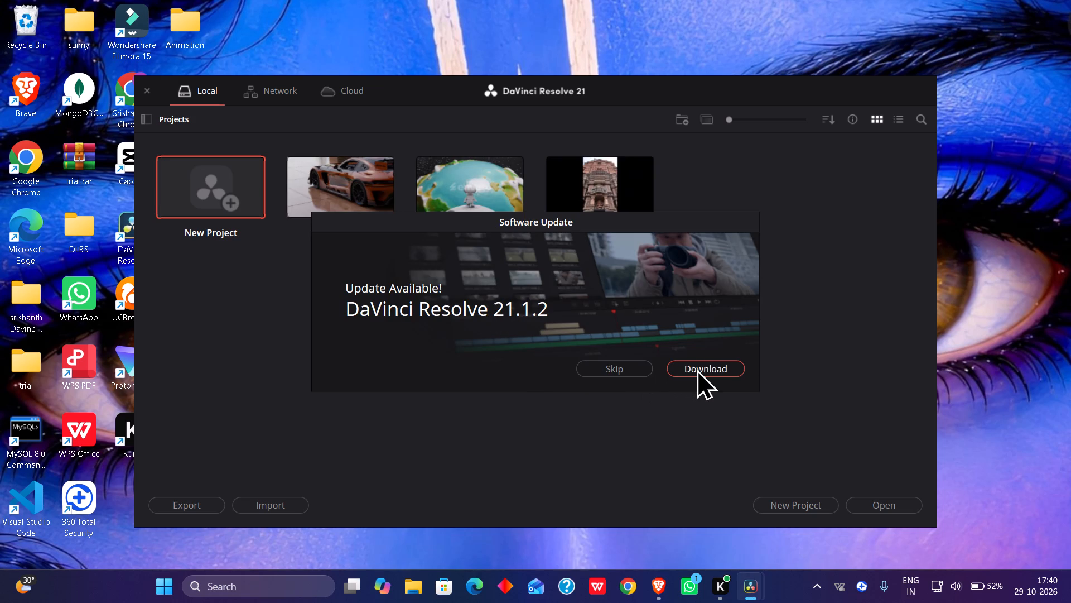
pyautogui.click(697, 368)
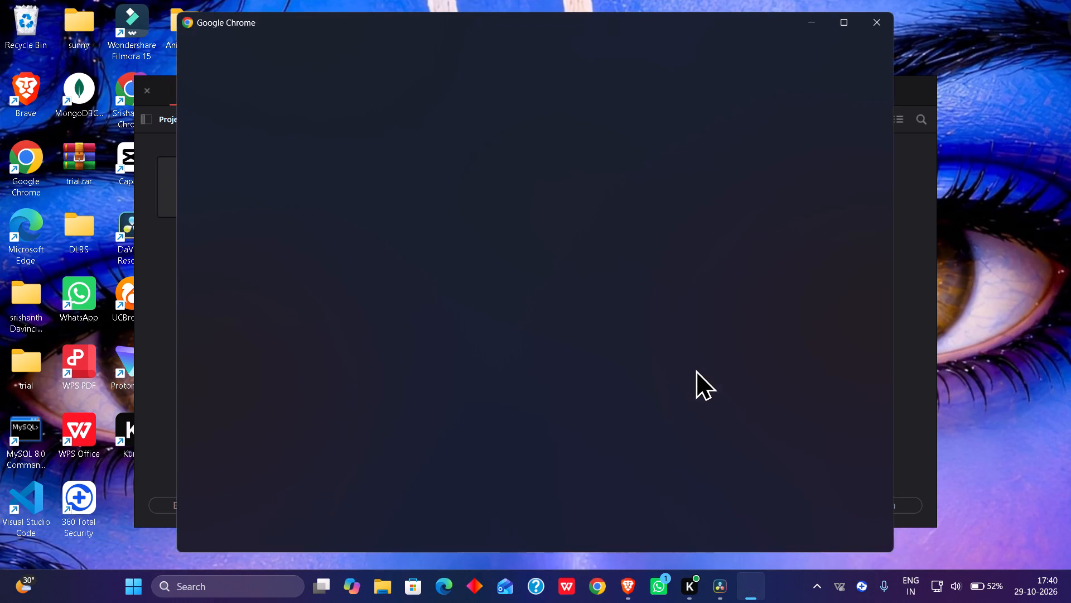
# Enter Chrome with a user profile and search Google for "DAVINCI RESOLve download".
pyautogui.click(542, 331)
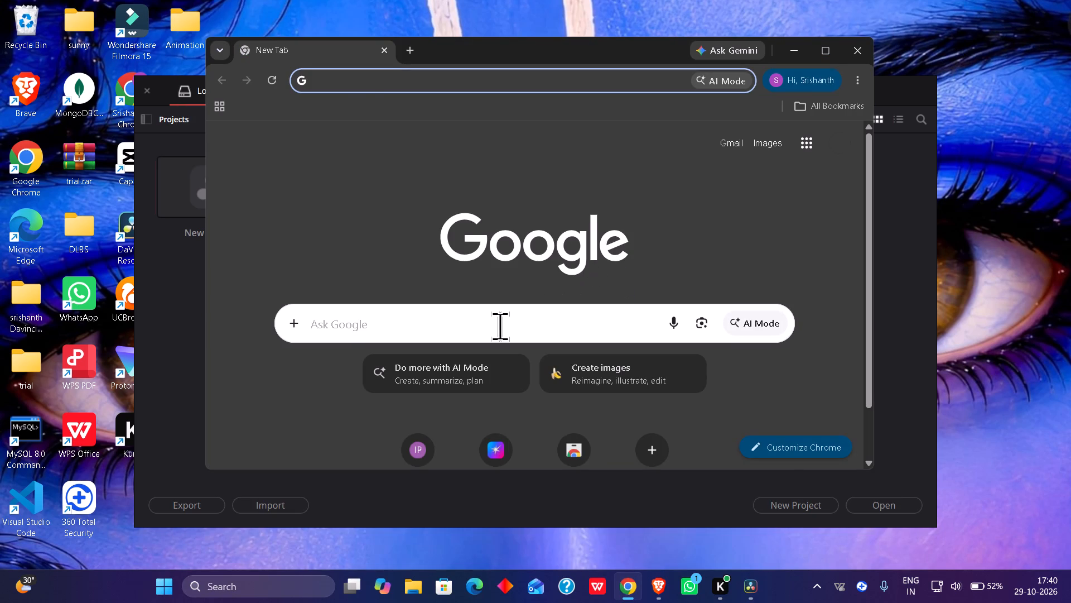
pyautogui.click(500, 326)
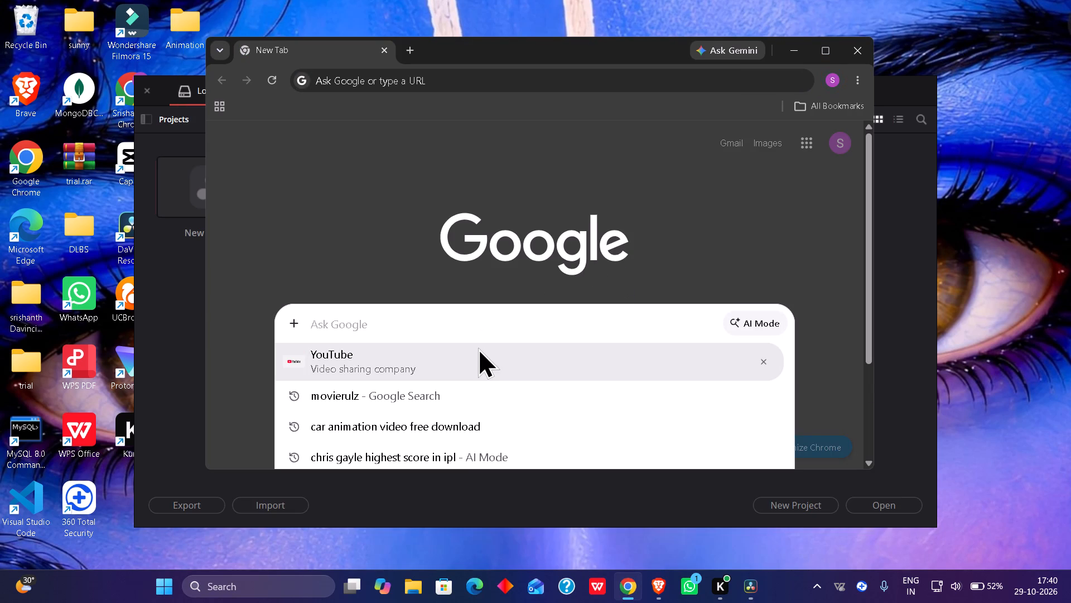
pyautogui.write('davi')
pyautogui.write('nci')
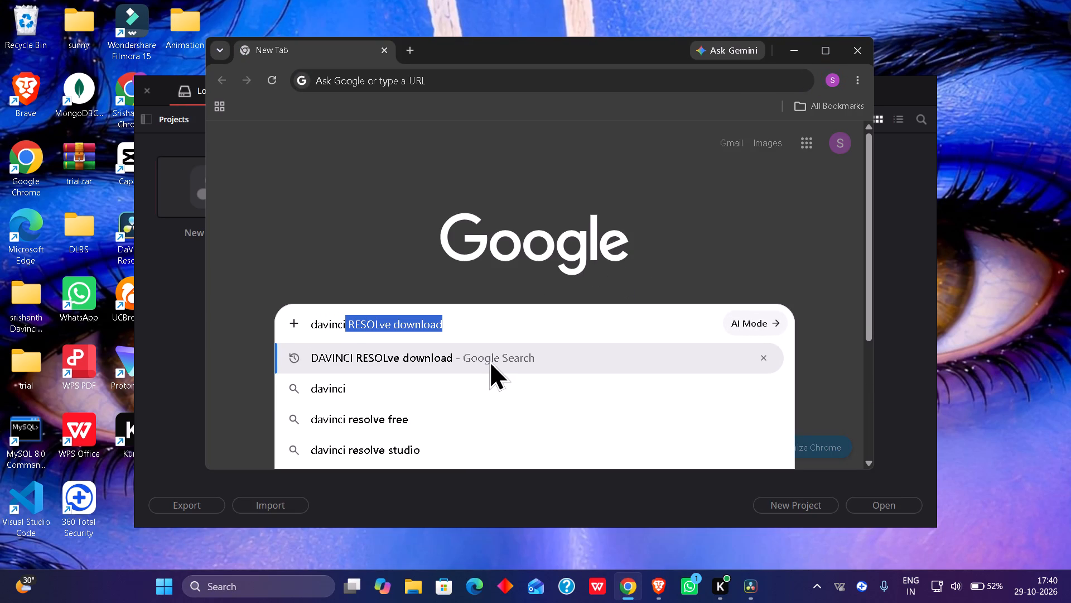
pyautogui.press('Right')
pyautogui.press('Return')
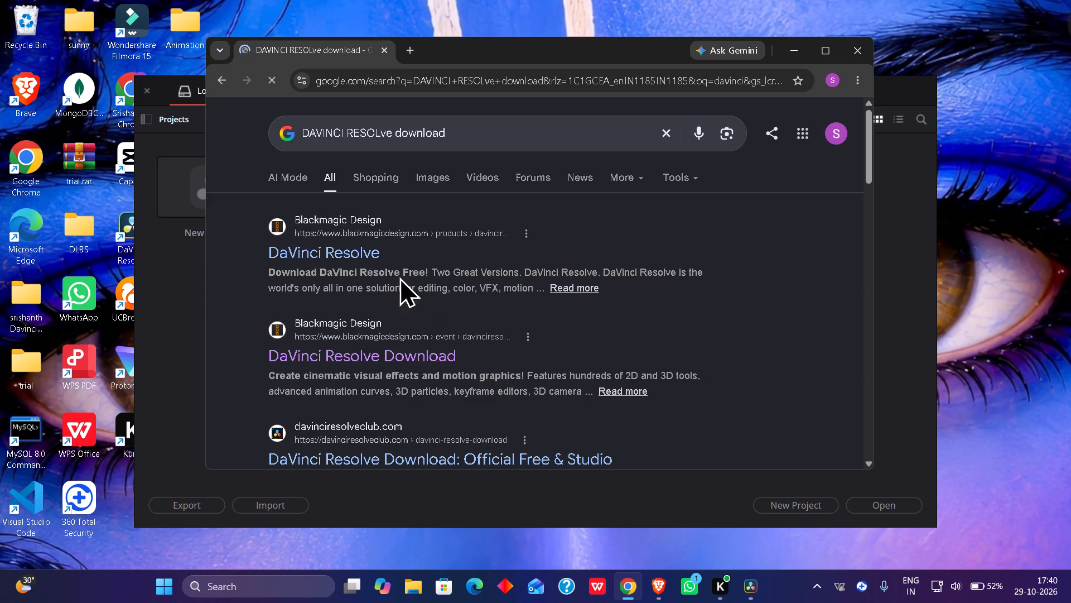
# Open Blackmagic Design's DaVinci Resolve product page from the results, look through it and close Chrome.
pyautogui.click(362, 255)
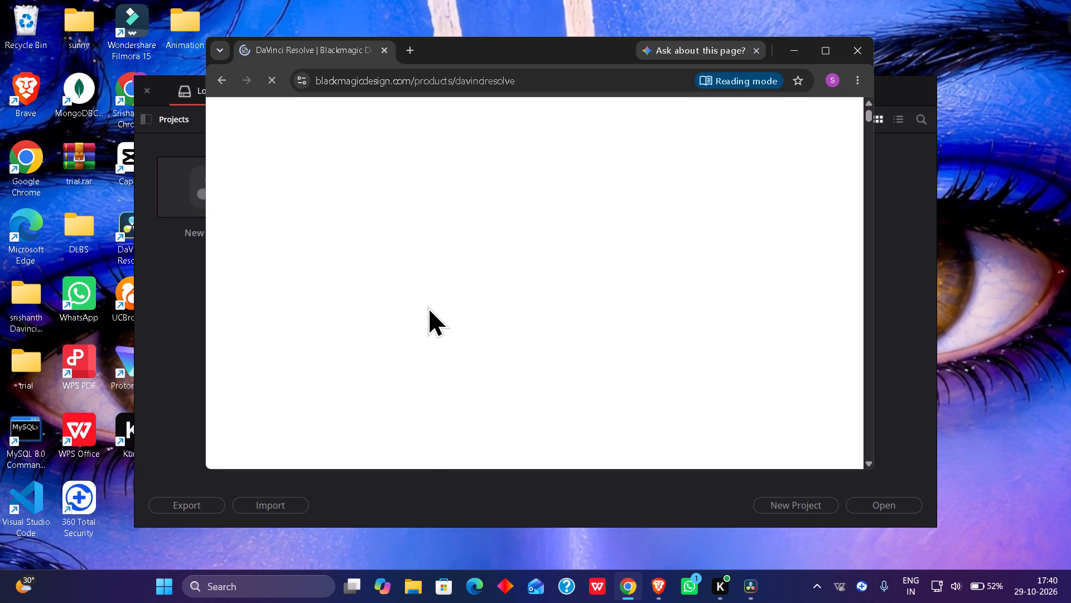
pyautogui.scroll(-5, 430, 310)
pyautogui.scroll(2, 430, 310)
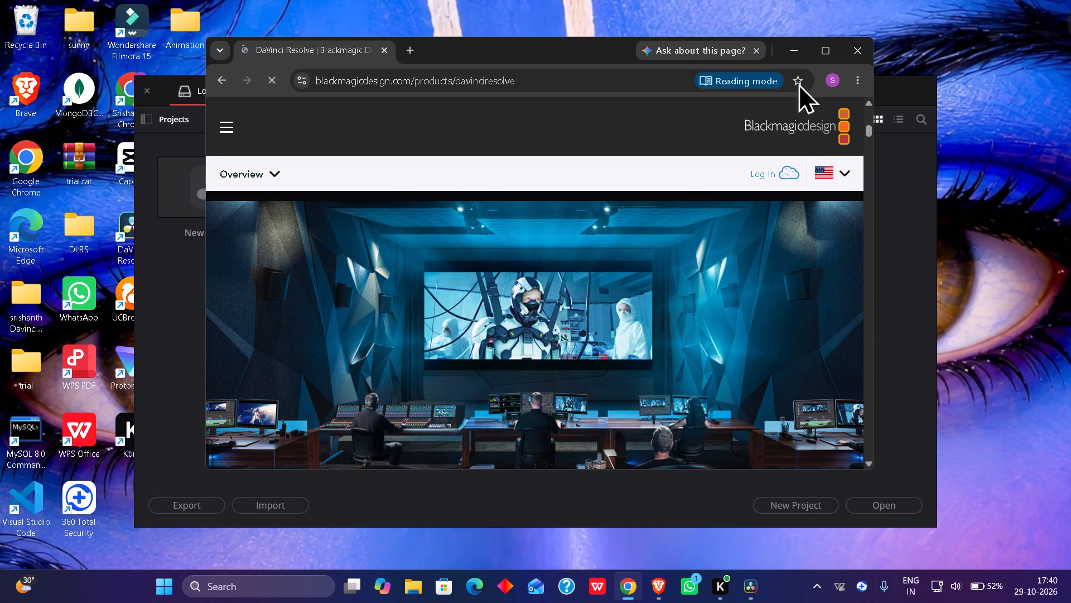
pyautogui.click(862, 50)
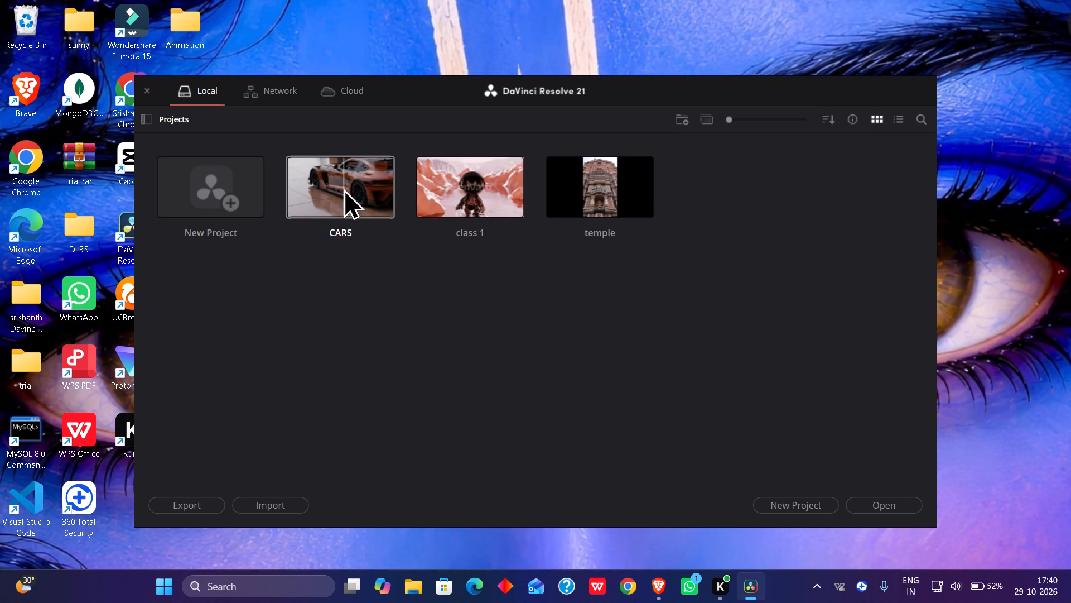
# Open the CARS project in DaVinci Resolve.
pyautogui.doubleClick(344, 188)
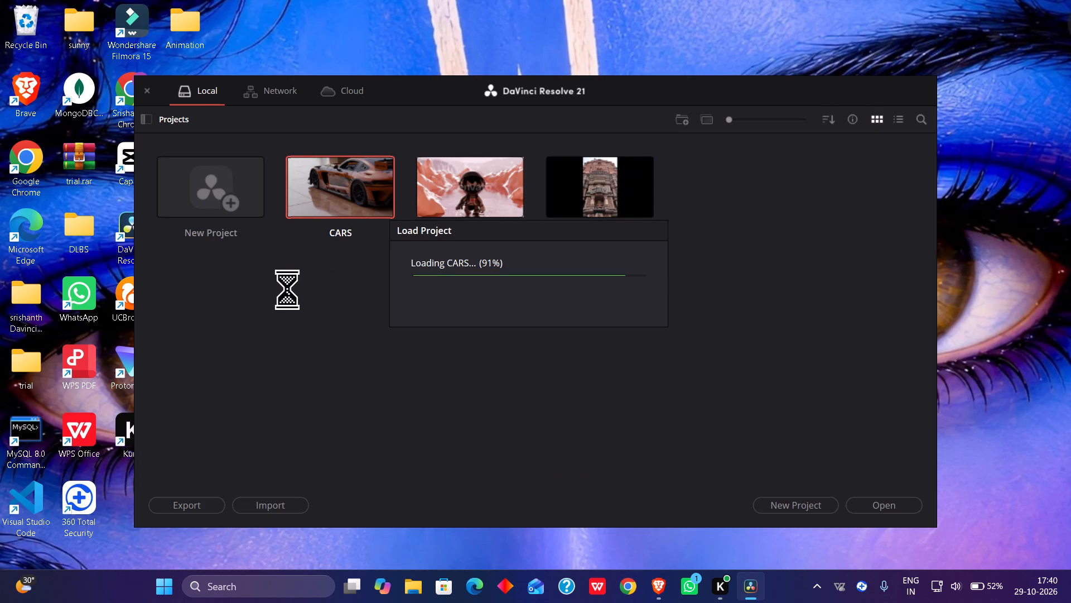
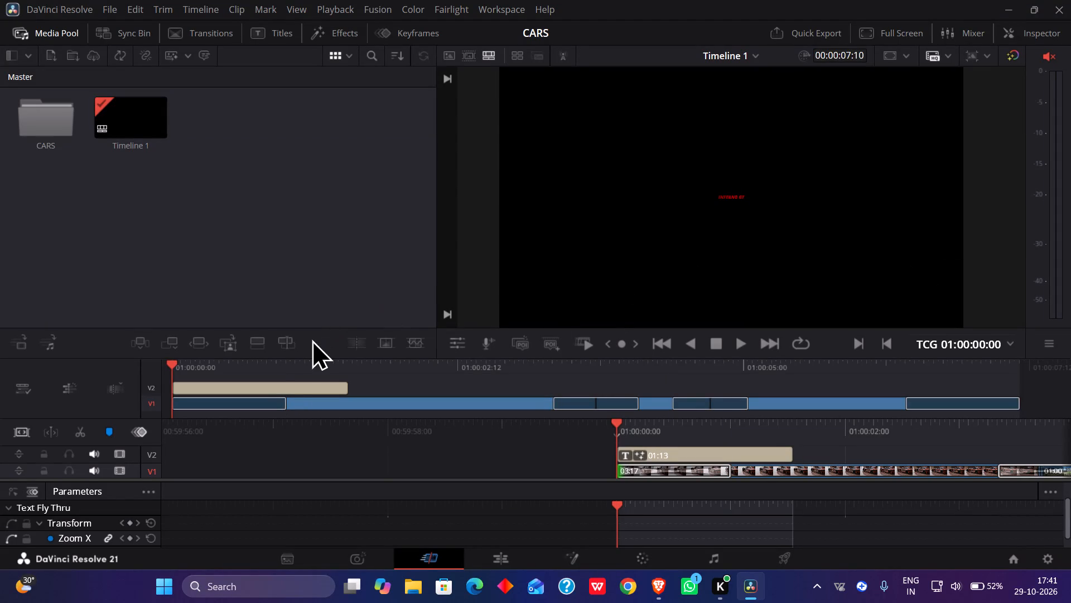
# Open the CARS bin and play Timeline 1 through to its end and back in reverse.
pyautogui.doubleClick(50, 124)
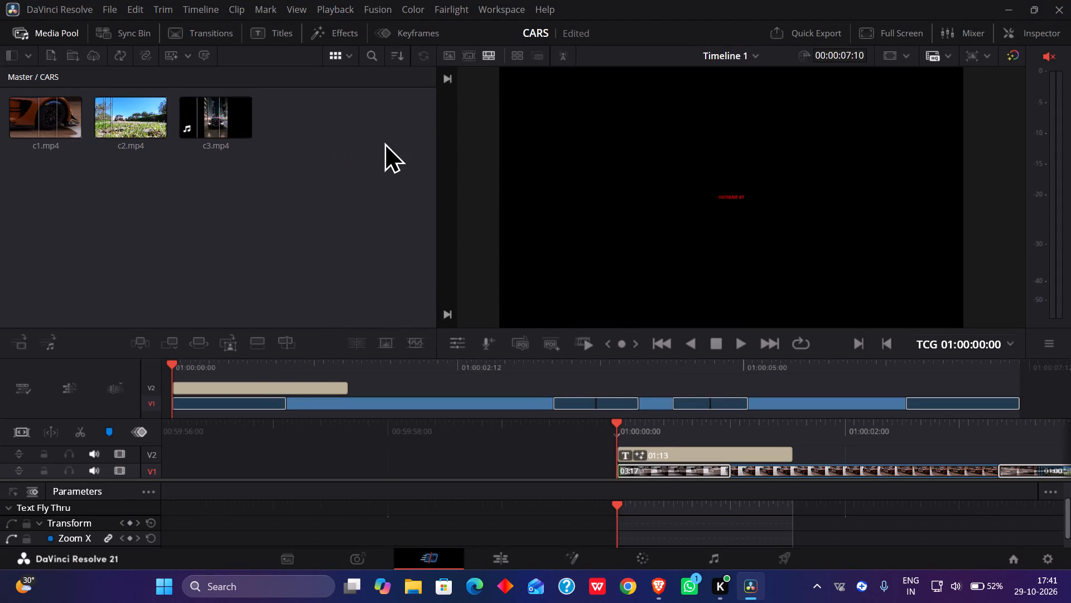
pyautogui.press('Right')
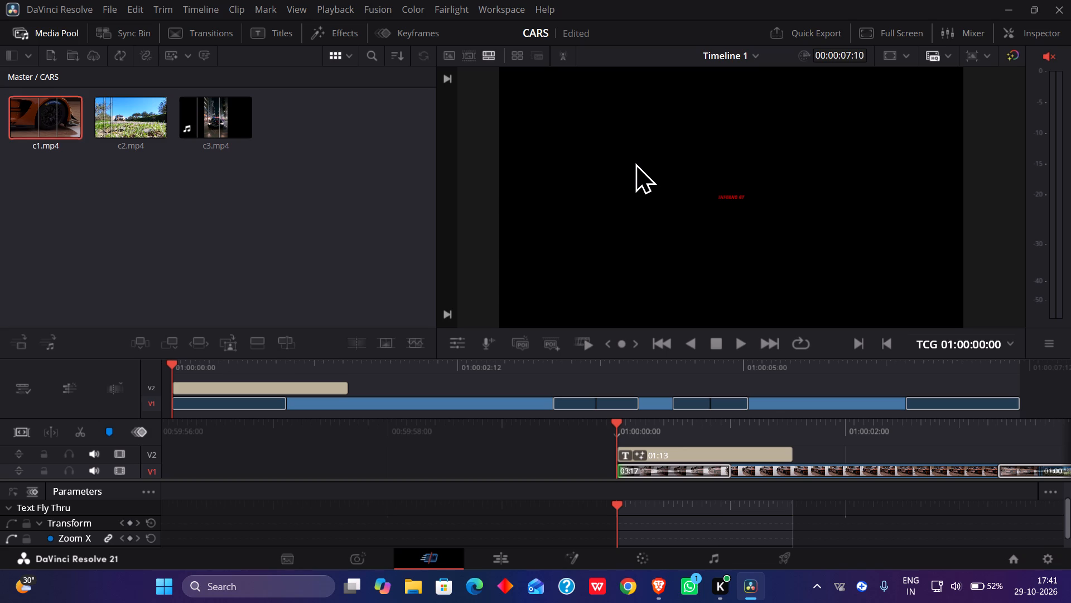
pyautogui.press('l')
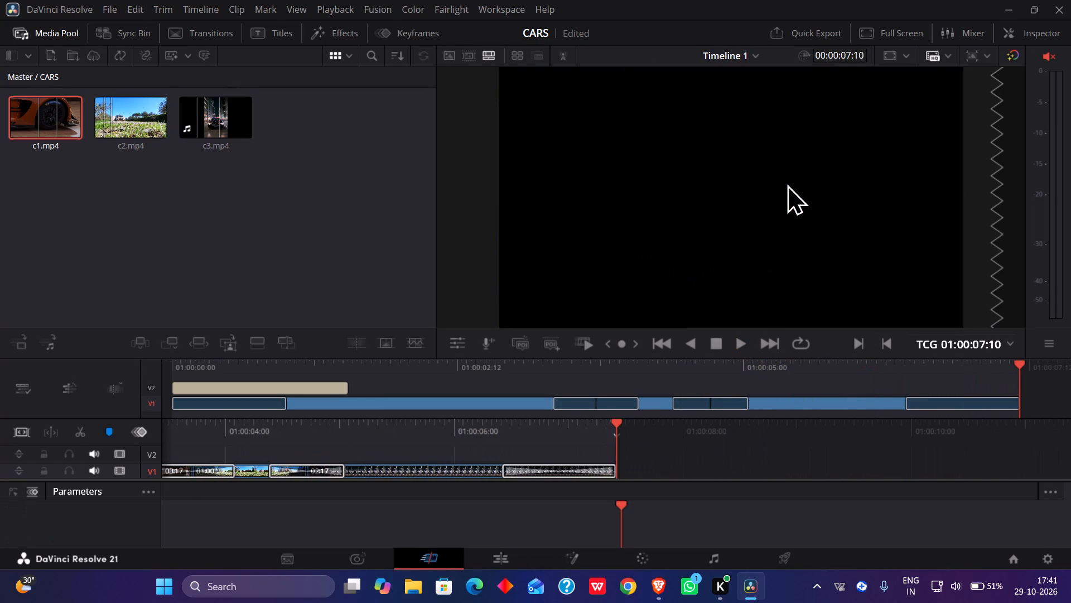
pyautogui.press('j')
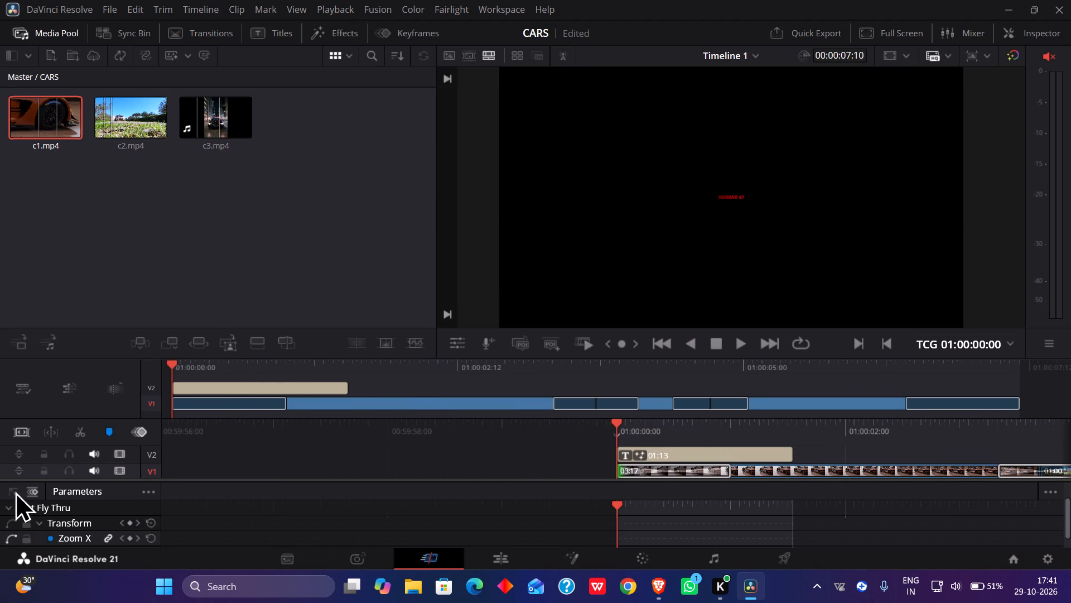
pyautogui.click(8, 506)
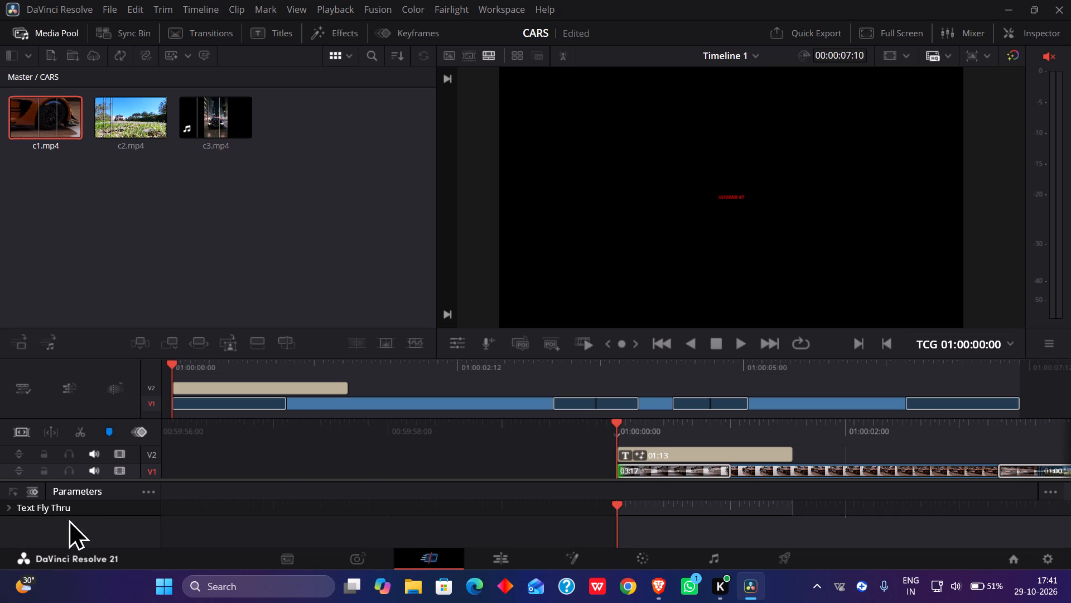
# Switch to the Media page and unmute the viewer audio.
pyautogui.click(292, 562)
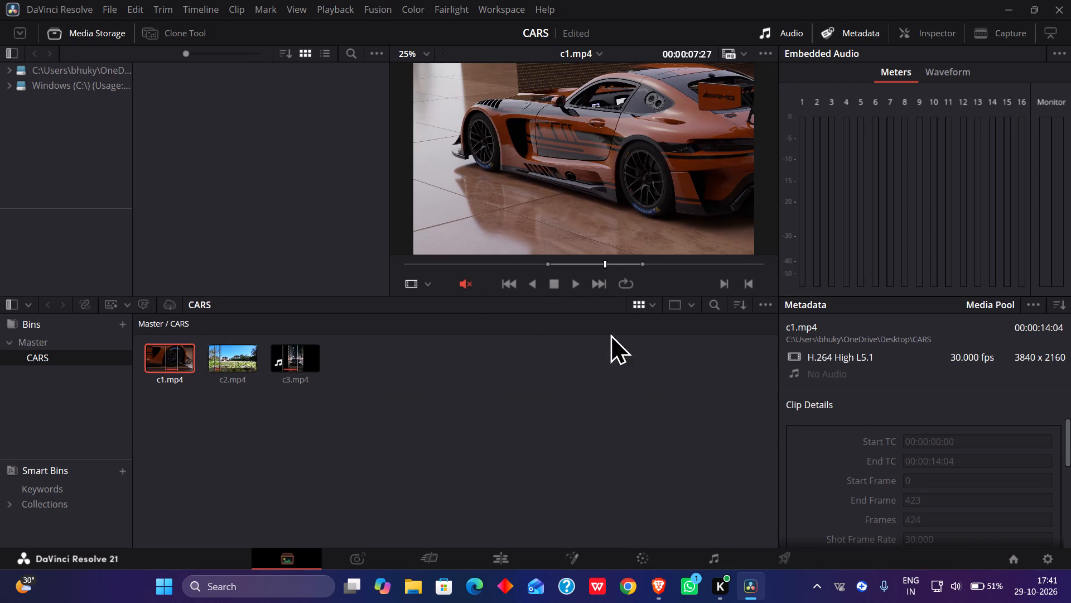
pyautogui.click(465, 285)
# Preview c1.mp4 forward and in reverse, then stop playback.
pyautogui.click(581, 284)
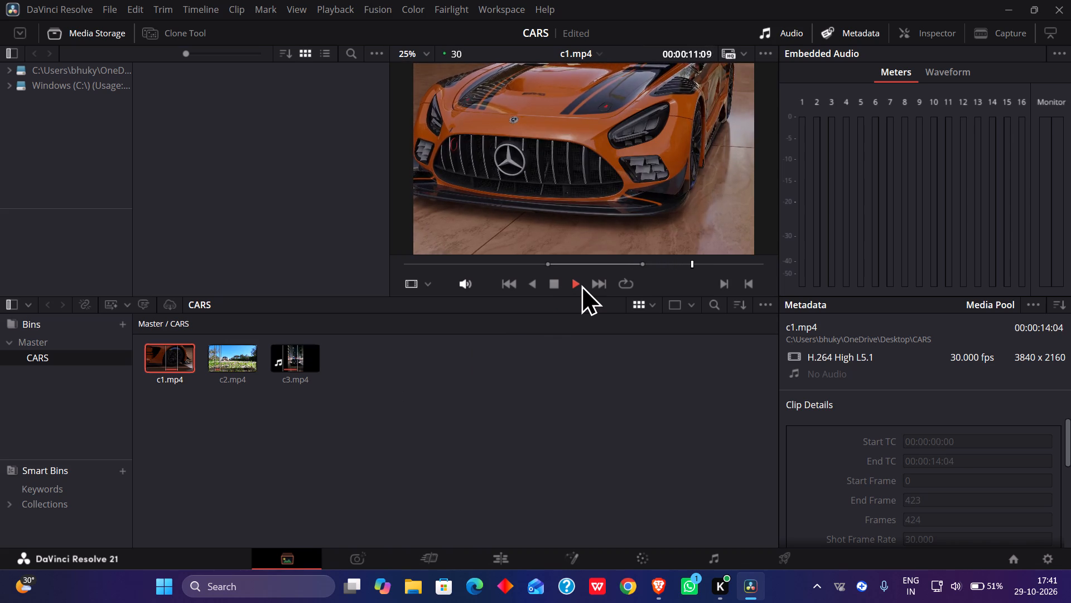
pyautogui.click(581, 284)
pyautogui.click(528, 289)
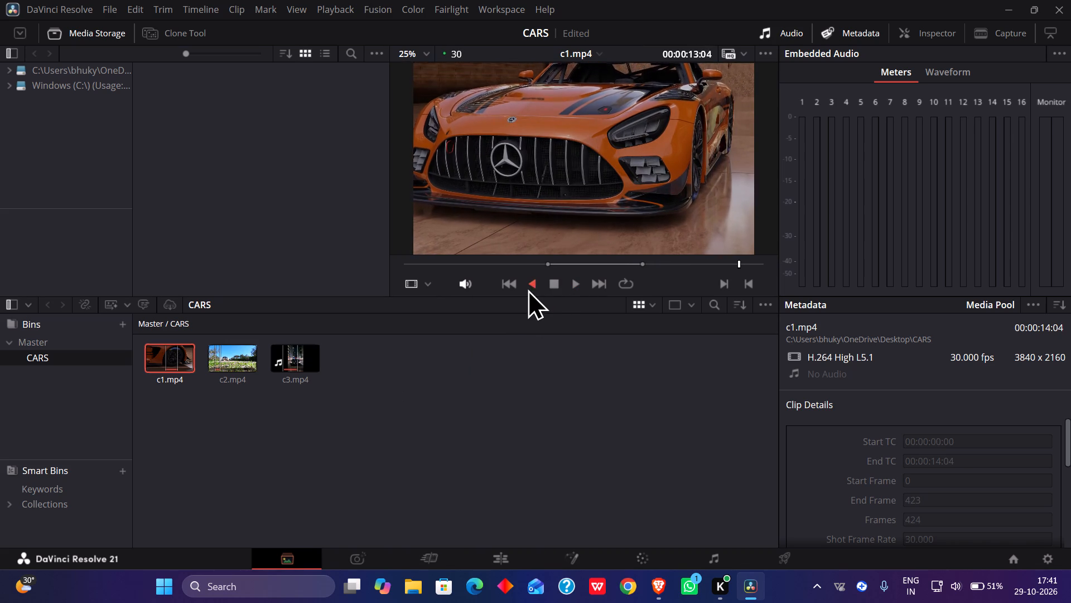
pyautogui.click(552, 286)
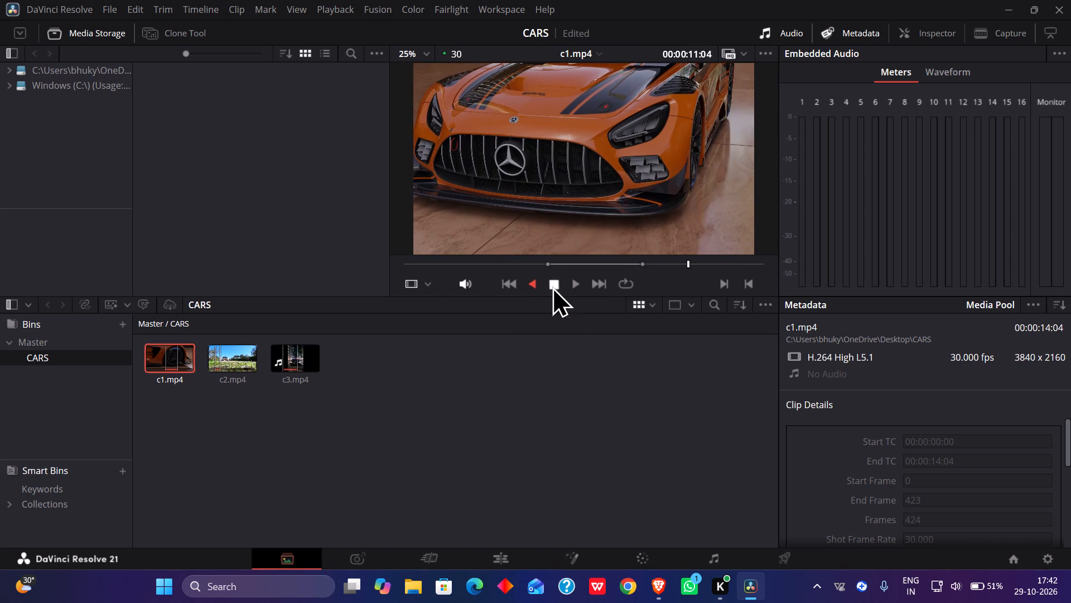
# Return to the Cut page and move the playhead to the end of Timeline 1, at 01:00:07:10.
pyautogui.click(430, 557)
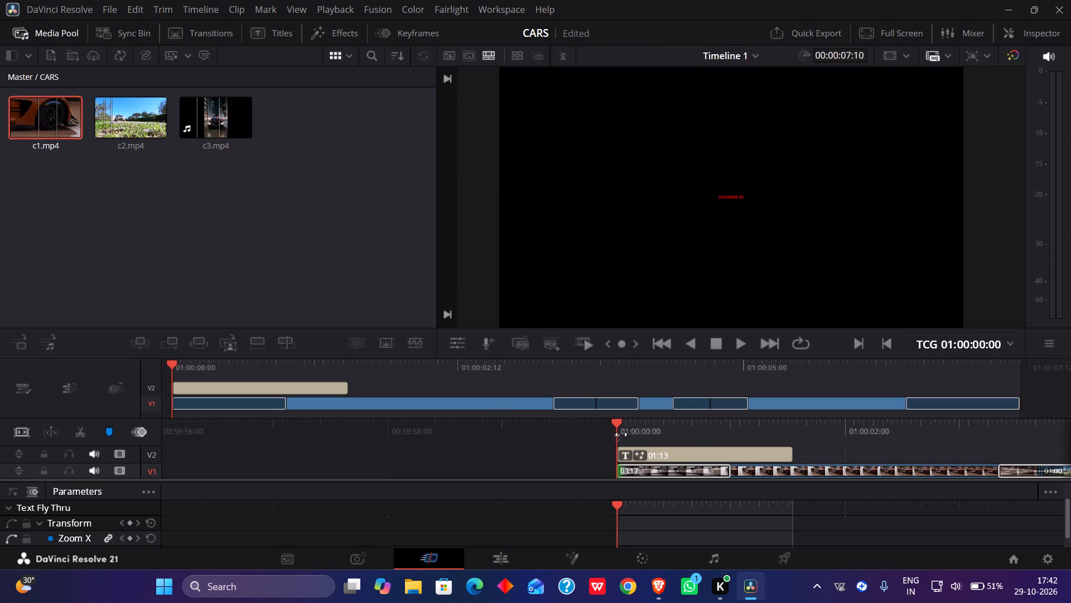
pyautogui.moveTo(616, 423); pyautogui.dragTo(165, 521)
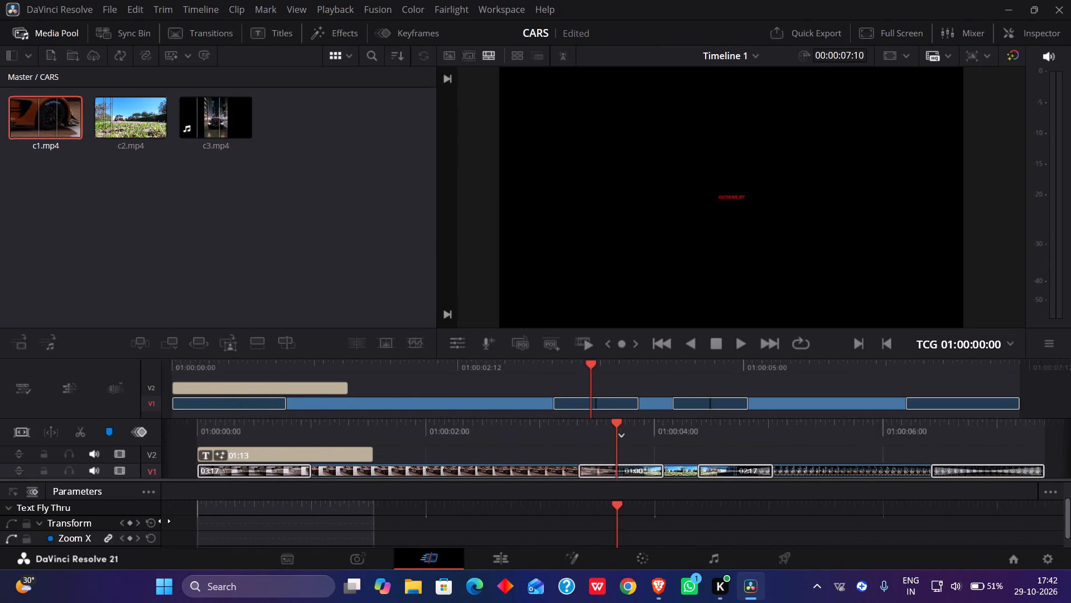
pyautogui.moveTo(165, 521); pyautogui.dragTo(0, 602)
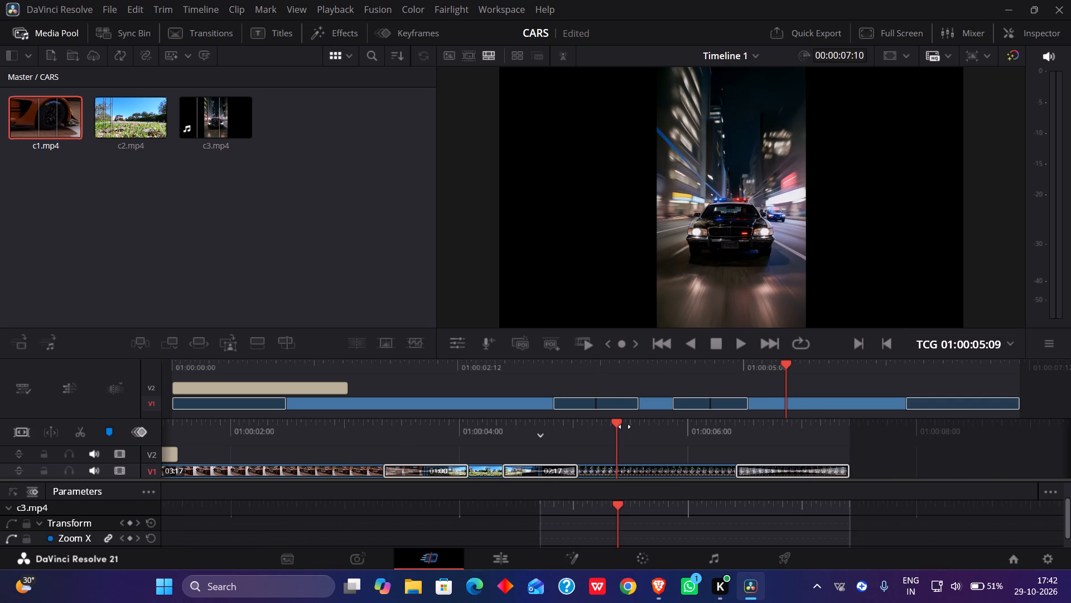
pyautogui.moveTo(625, 427); pyautogui.dragTo(330, 487)
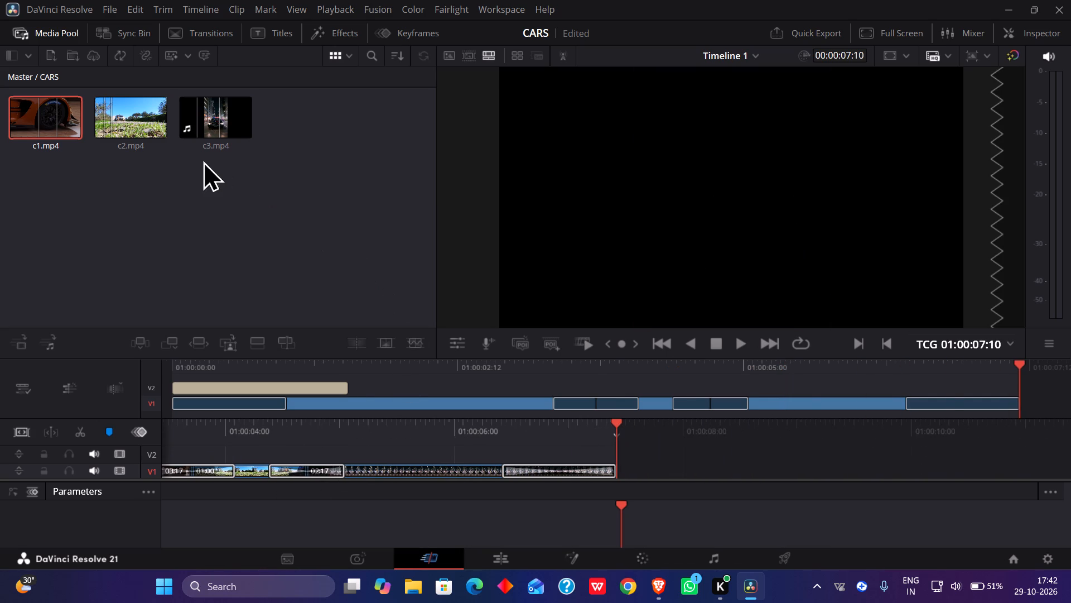
# Mark the source range of c1.mp4 from 00:00:11:02 to 00:00:13:29 and append it to the end of video track 1.
pyautogui.doubleClick(45, 119)
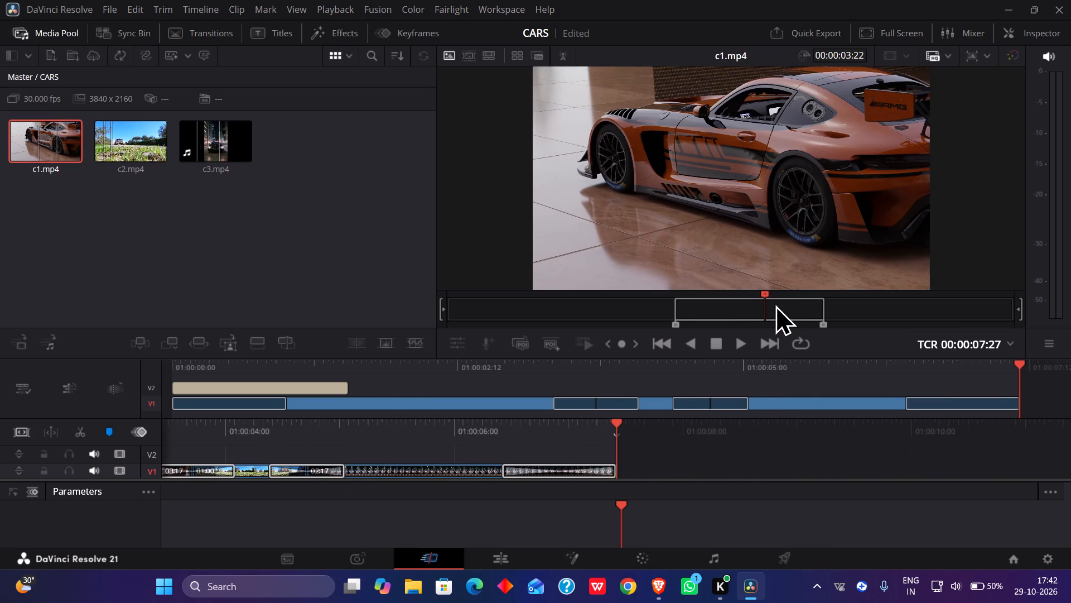
pyautogui.click(775, 304)
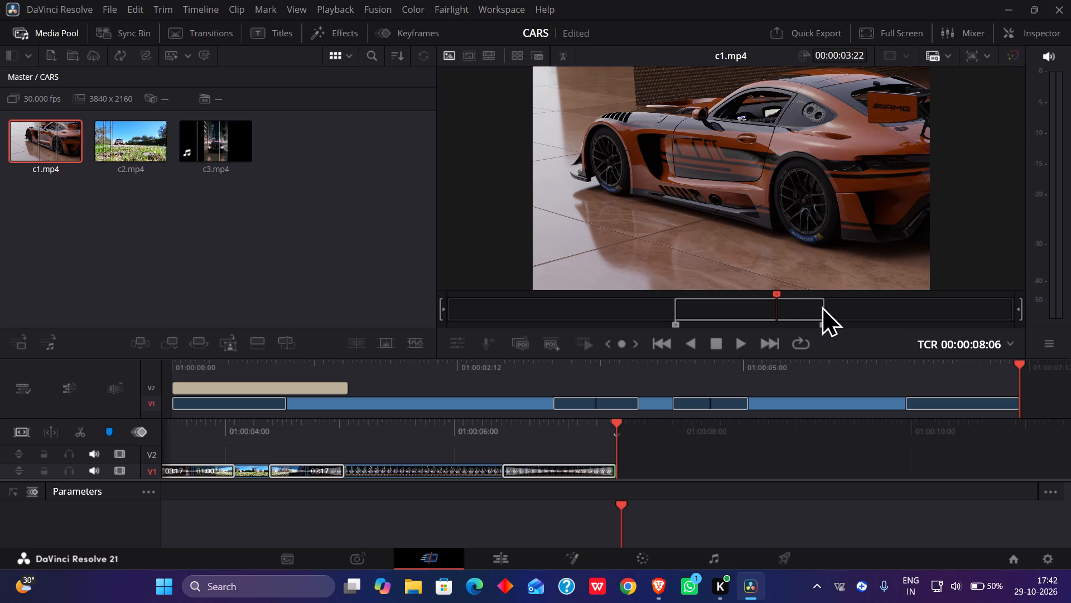
pyautogui.moveTo(822, 305); pyautogui.dragTo(963, 310)
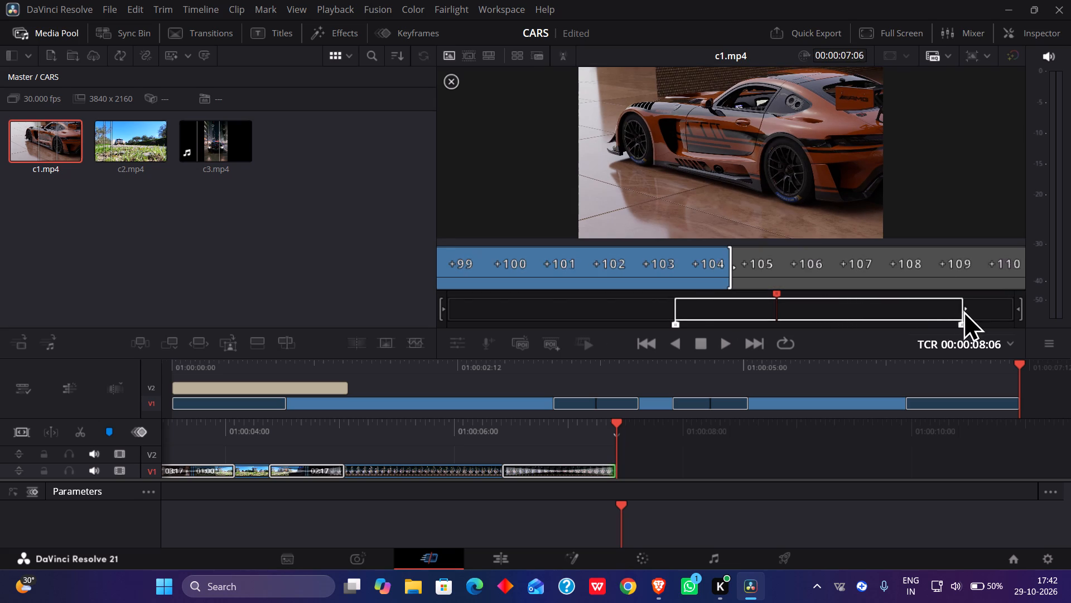
pyautogui.moveTo(963, 310); pyautogui.dragTo(1005, 318)
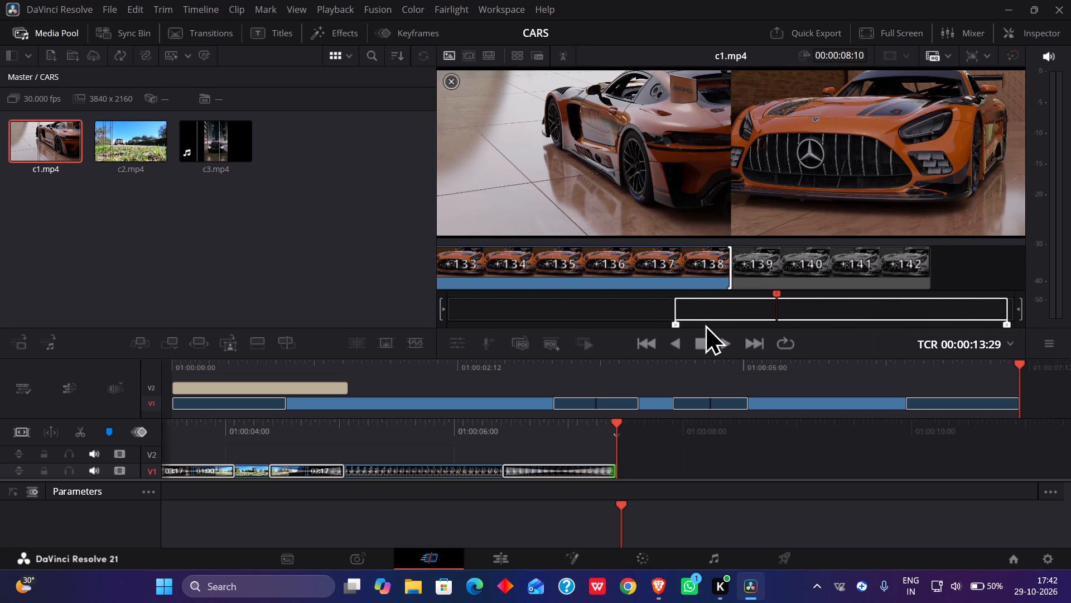
pyautogui.moveTo(672, 311); pyautogui.dragTo(694, 309)
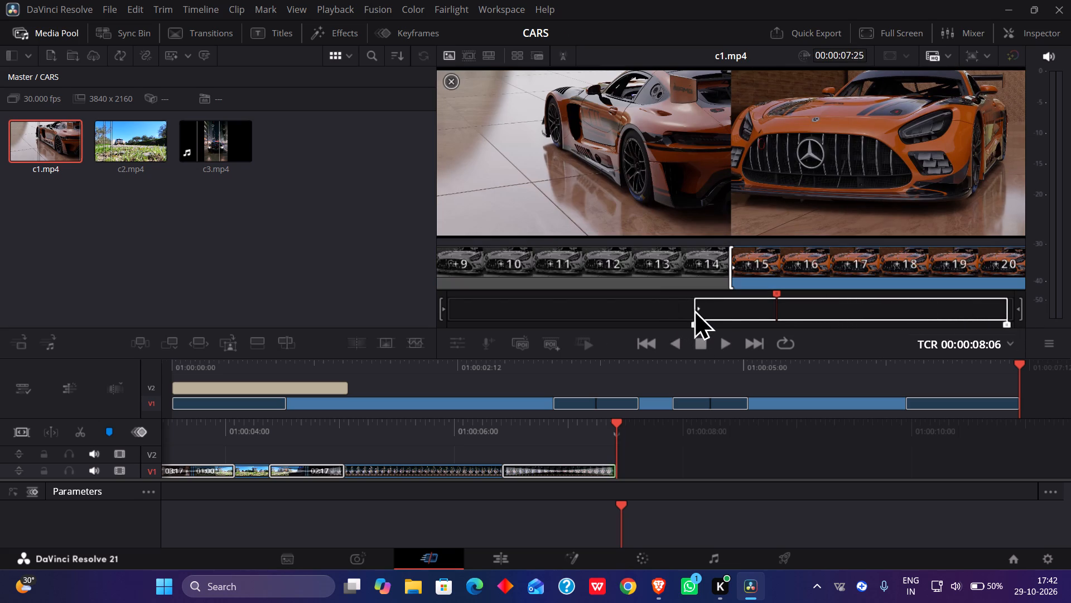
pyautogui.moveTo(694, 309); pyautogui.dragTo(812, 305)
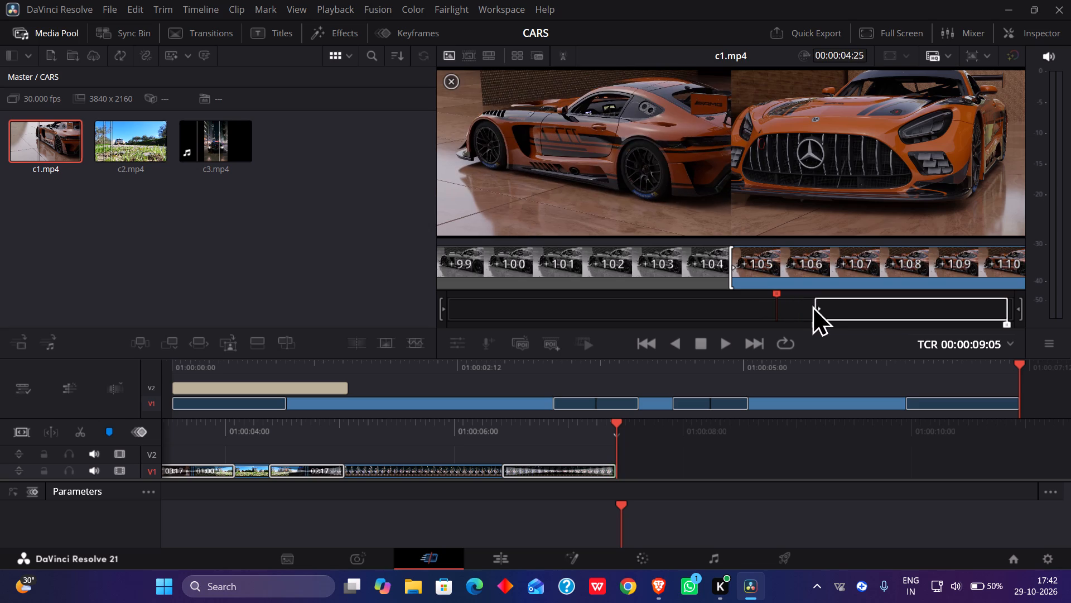
pyautogui.moveTo(812, 305); pyautogui.dragTo(857, 299)
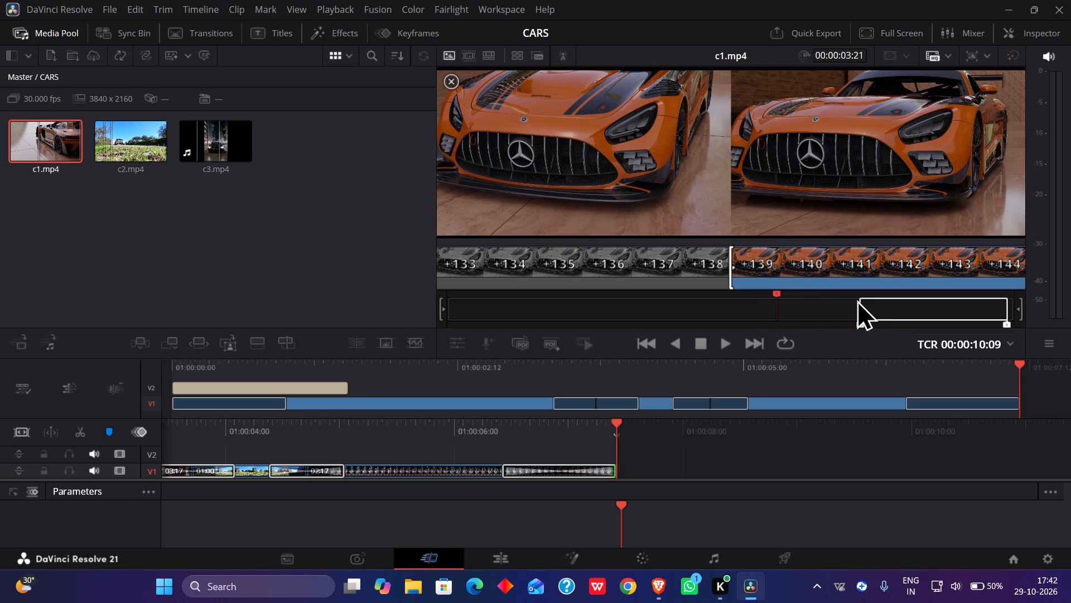
pyautogui.moveTo(857, 299); pyautogui.dragTo(889, 303)
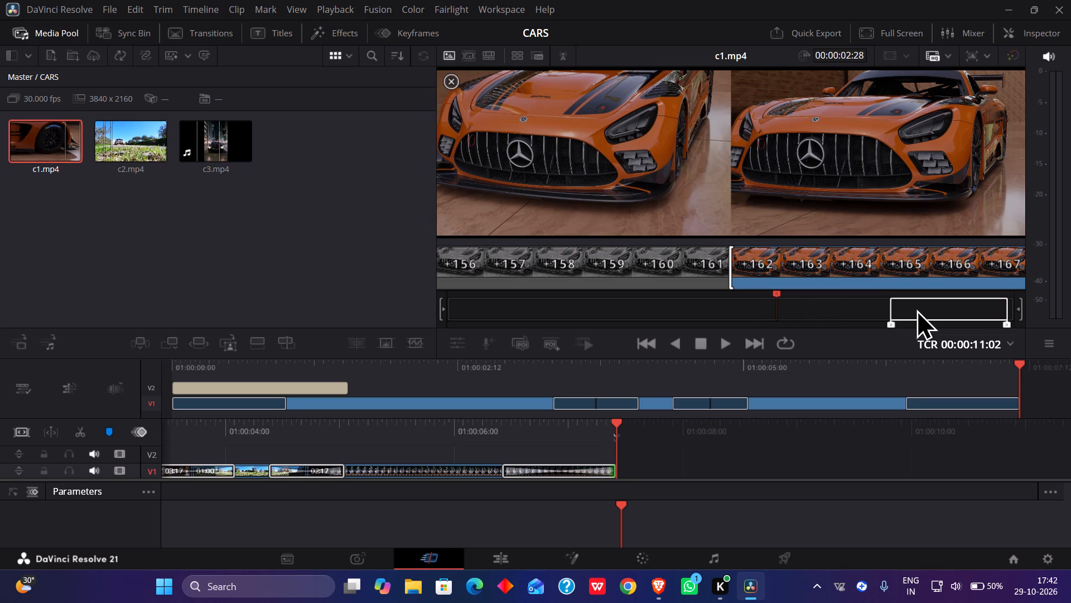
pyautogui.click(916, 309)
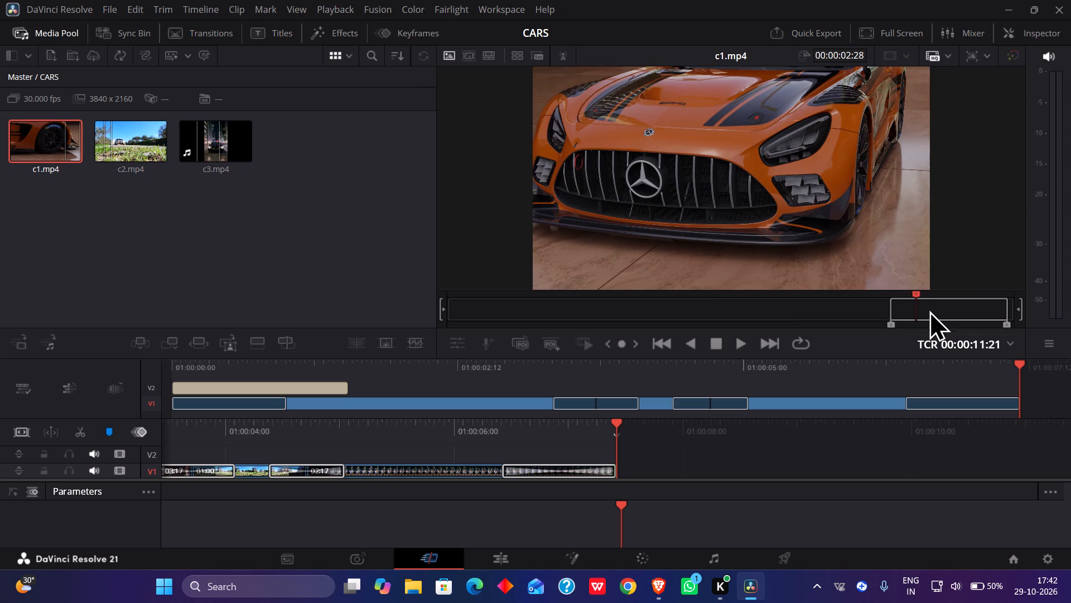
pyautogui.moveTo(846, 236); pyautogui.dragTo(642, 471)
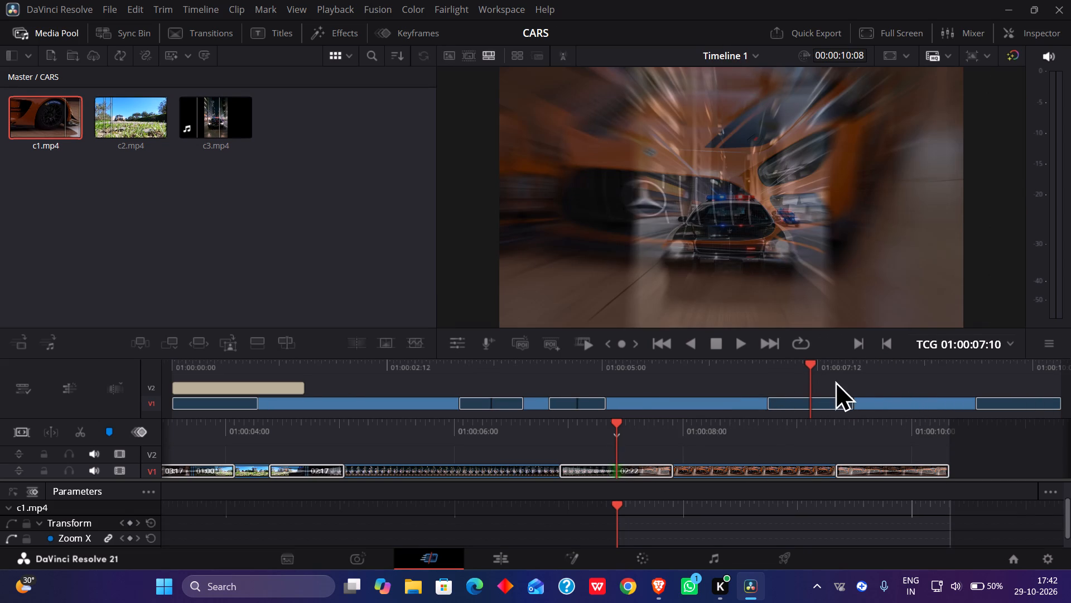
# Scrub back and forth through the extended timeline, then play it from the start to review the clips and transitions.
pyautogui.moveTo(683, 443); pyautogui.dragTo(517, 484)
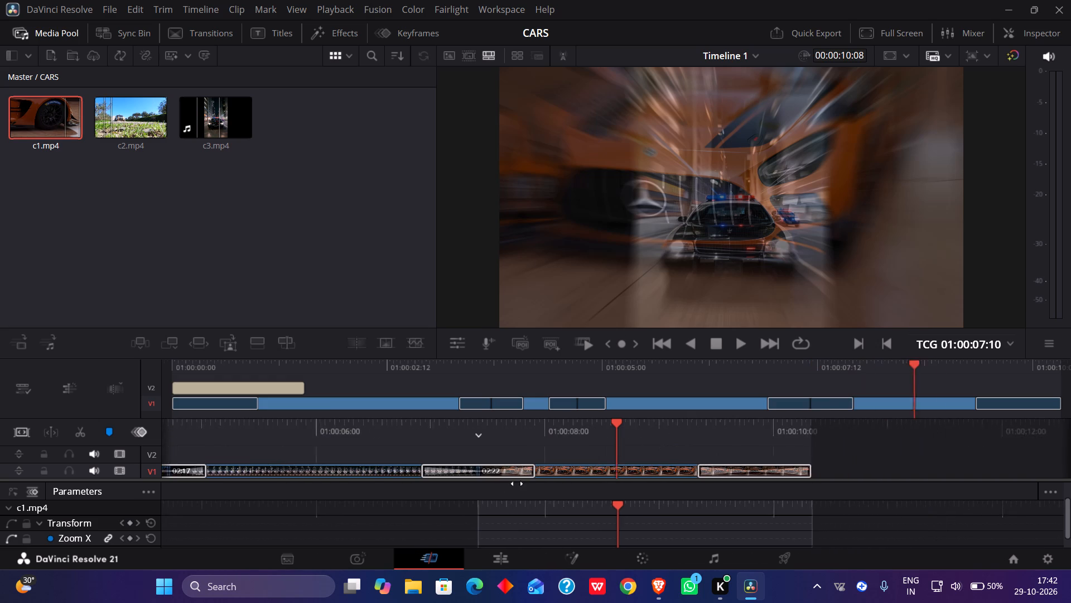
pyautogui.moveTo(517, 484); pyautogui.dragTo(327, 509)
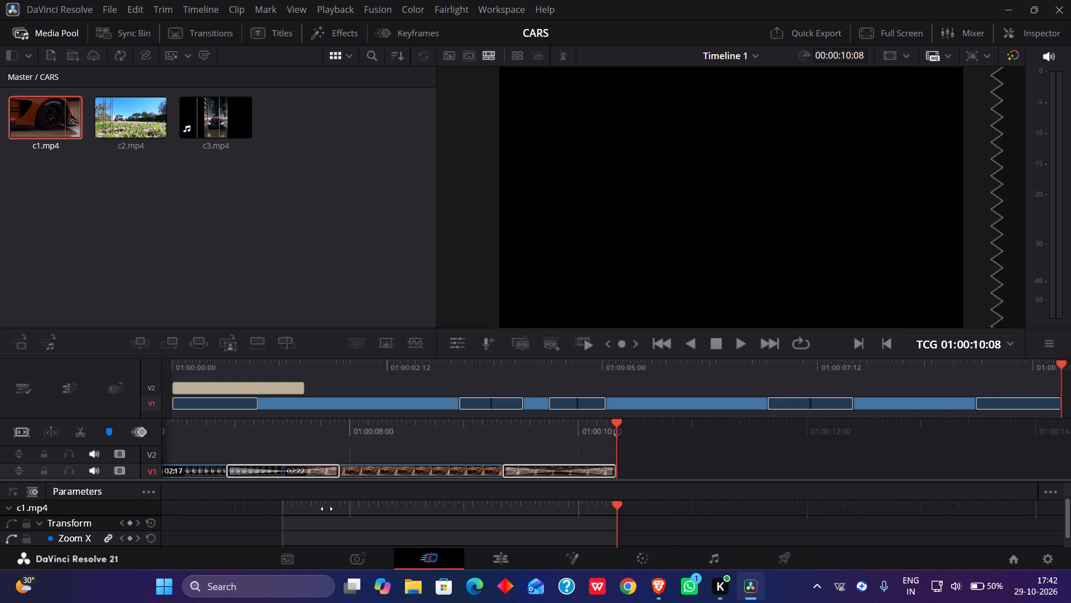
pyautogui.moveTo(327, 509); pyautogui.dragTo(702, 476)
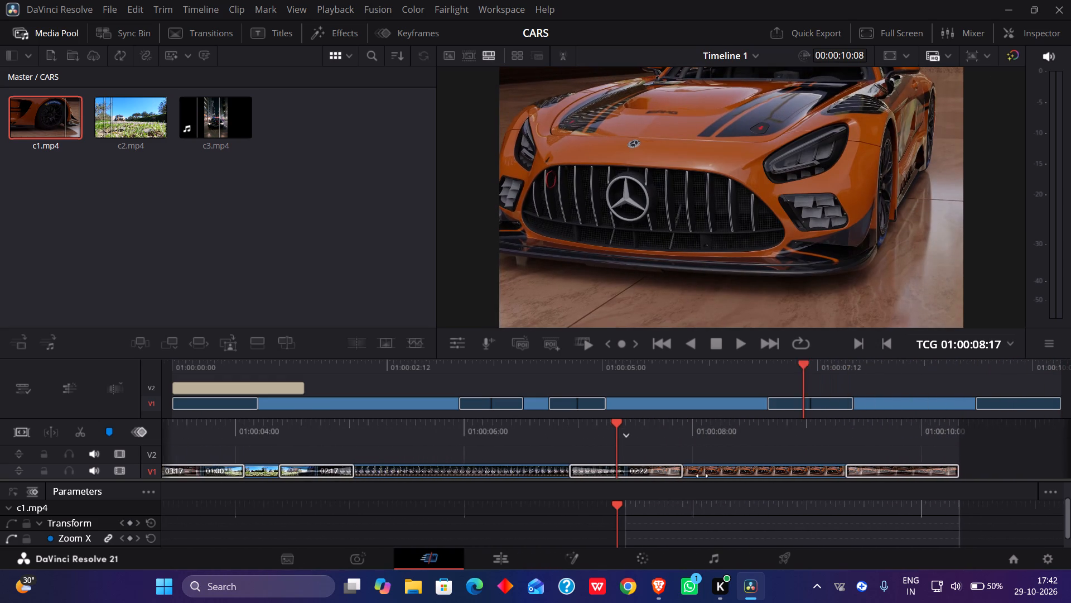
pyautogui.moveTo(702, 476); pyautogui.dragTo(910, 442)
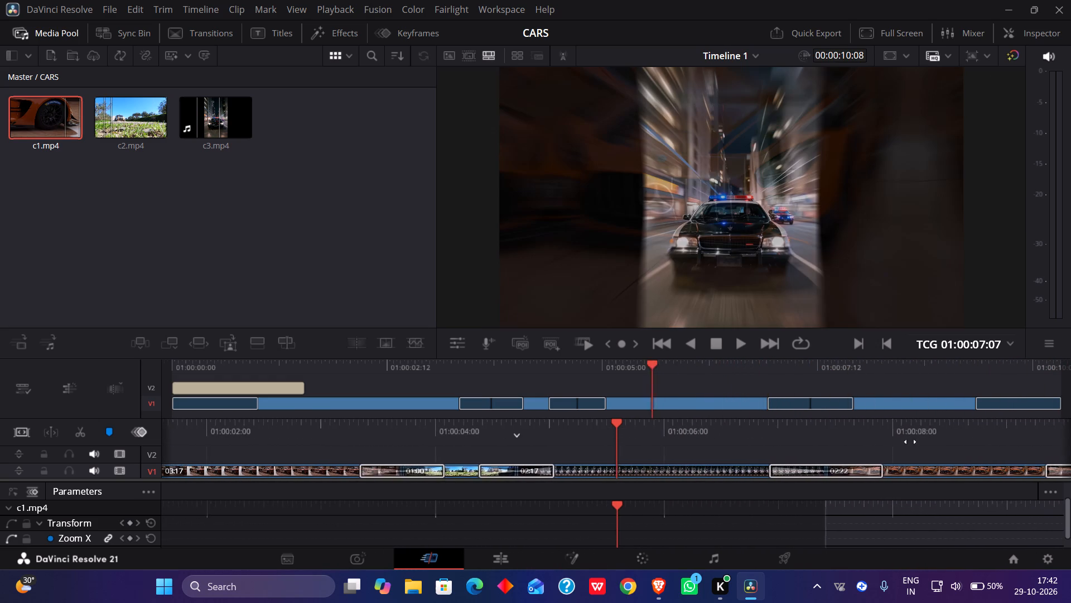
pyautogui.moveTo(910, 442); pyautogui.dragTo(1070, 390)
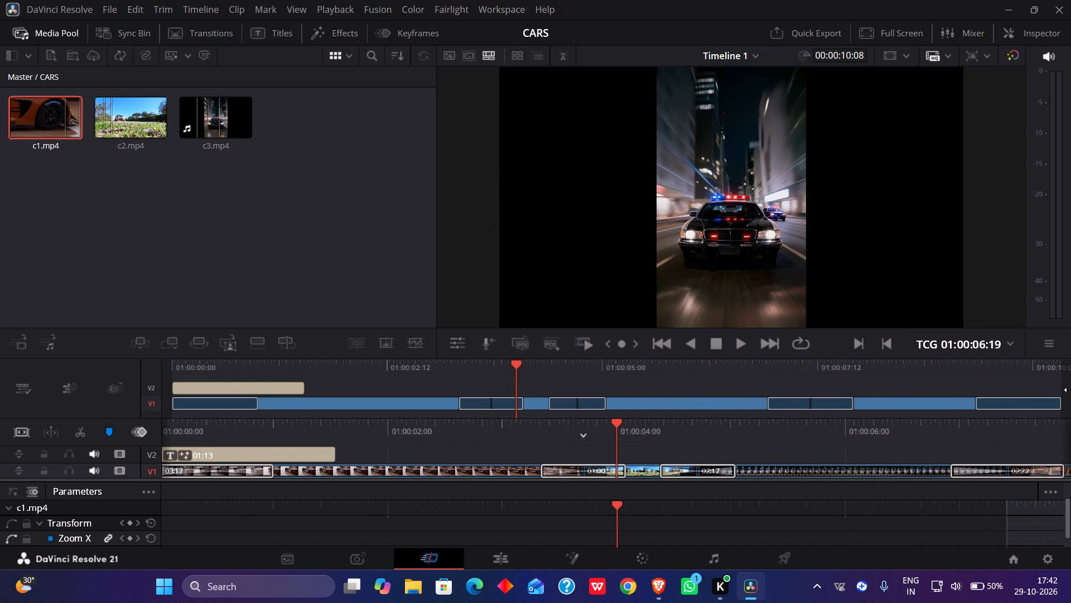
pyautogui.moveTo(1070, 390); pyautogui.dragTo(301, 568)
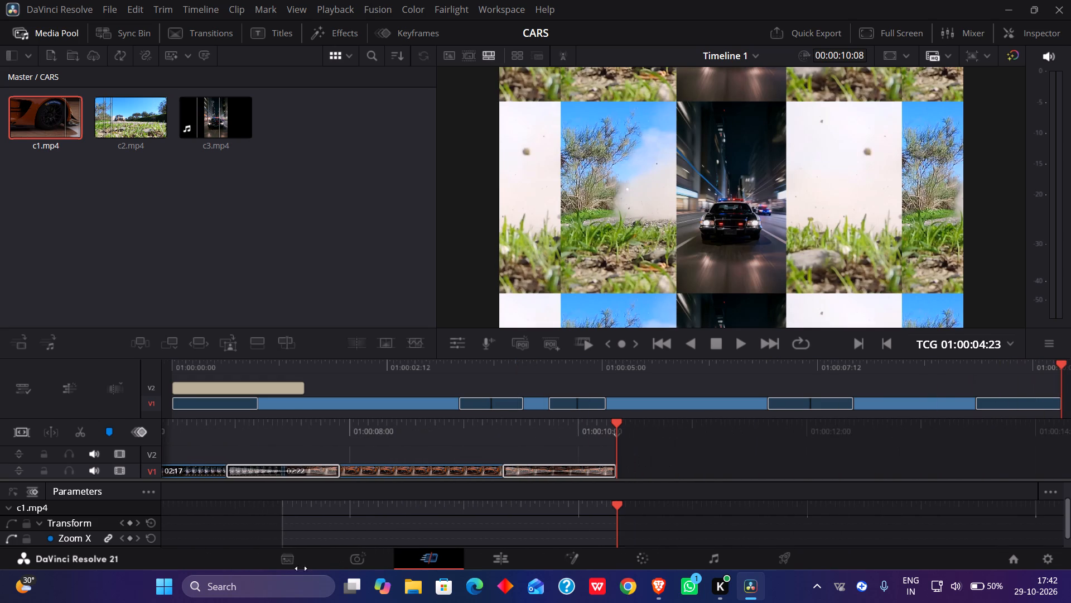
pyautogui.moveTo(301, 568); pyautogui.dragTo(1070, 181)
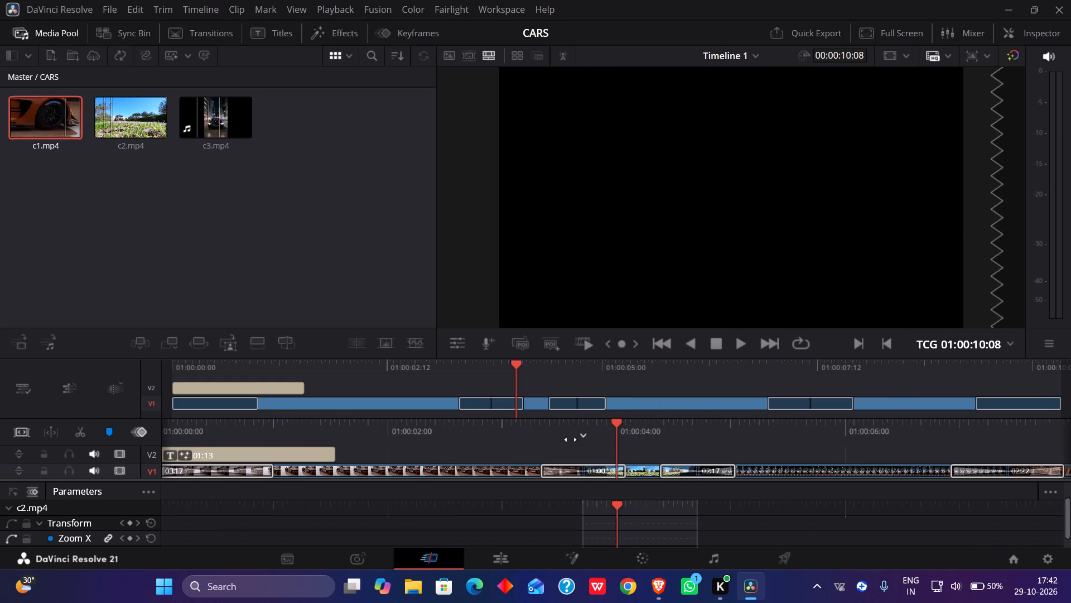
pyautogui.moveTo(575, 429); pyautogui.dragTo(1070, 257)
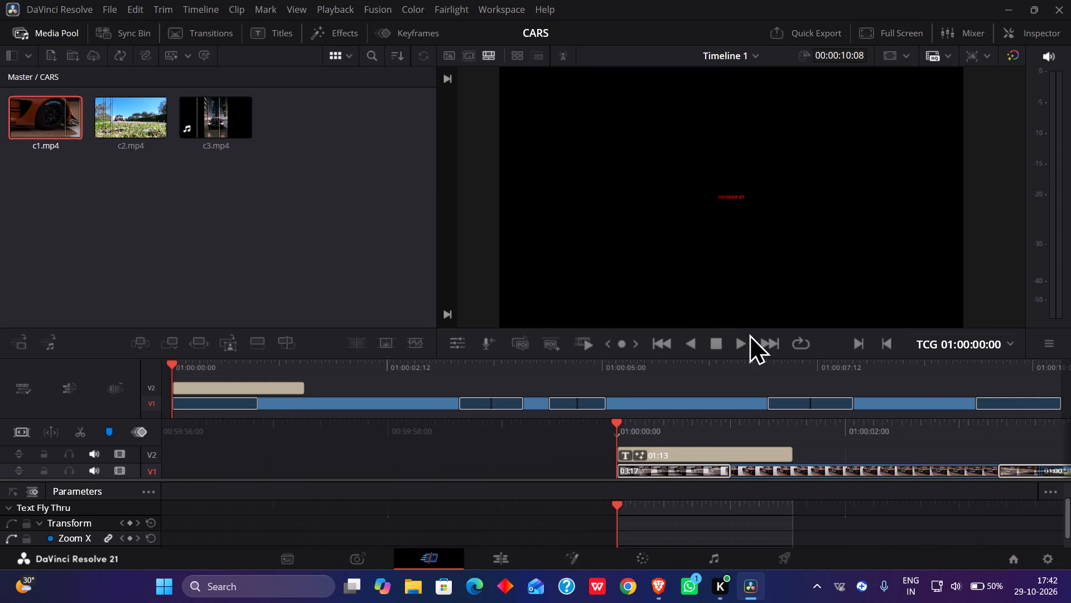
pyautogui.click(742, 341)
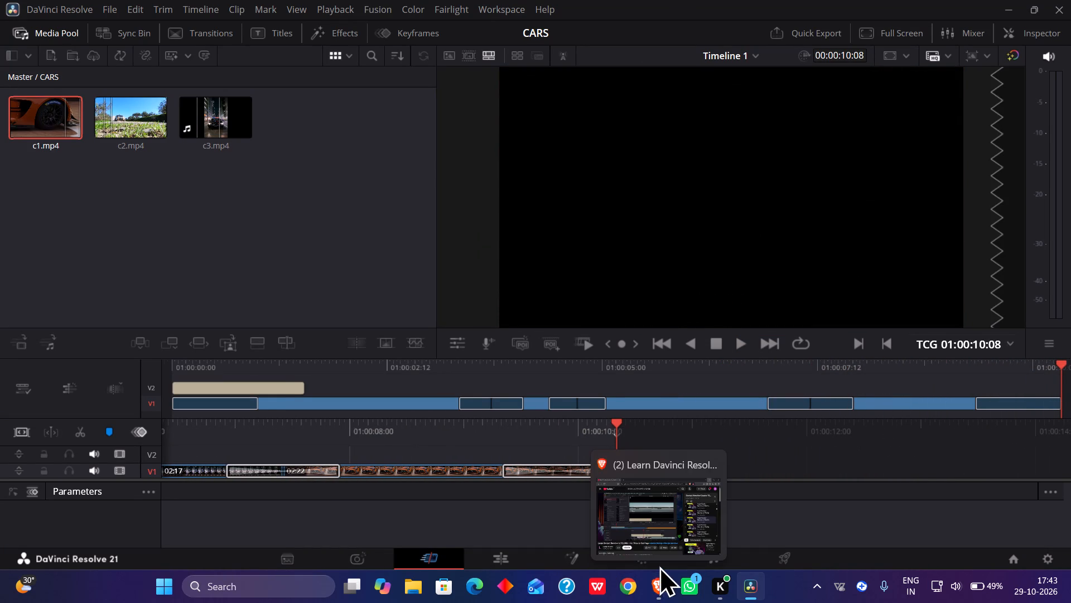
# Switch to the Telugu titles lesson in Brave, watch it, skip ahead through the title styling part, and pause at 4:31.
pyautogui.click(642, 524)
pyautogui.click(481, 241)
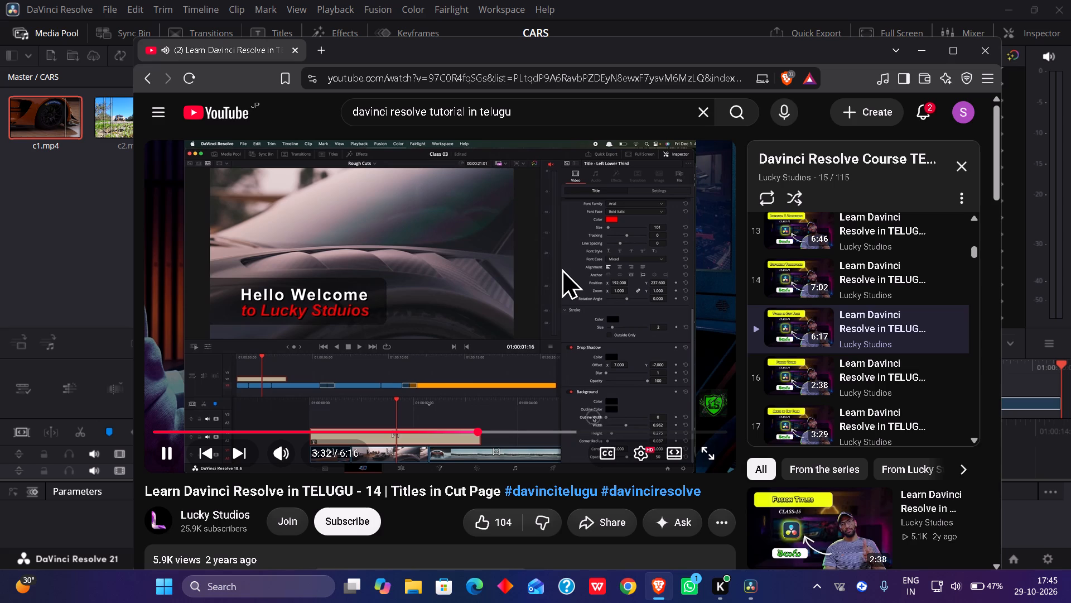
pyautogui.press('Right')
pyautogui.press('Right')
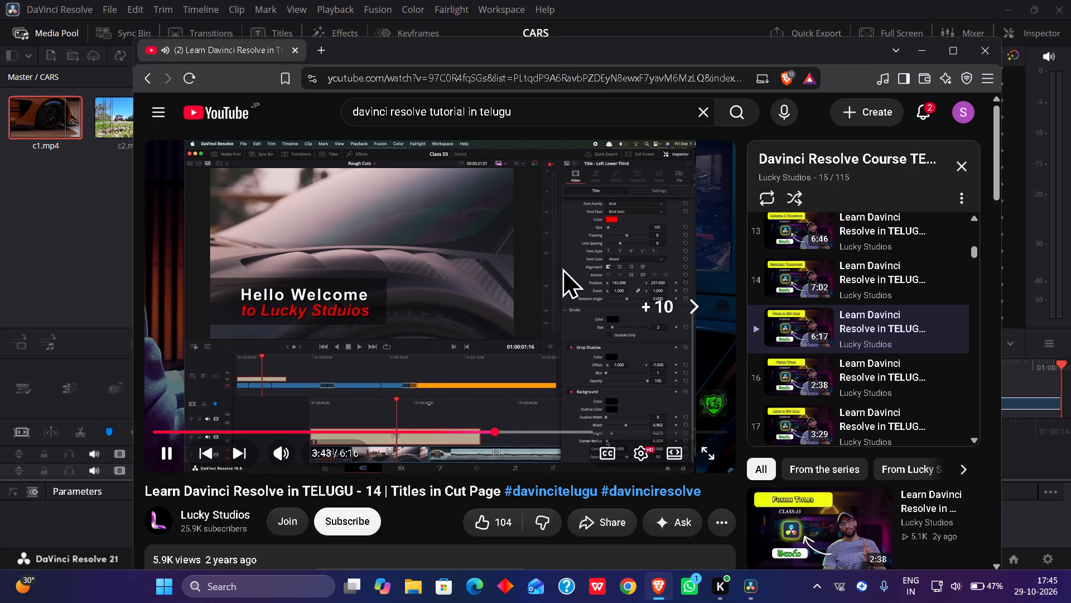
pyautogui.press('Right')
pyautogui.press('Right')
pyautogui.press('Right')
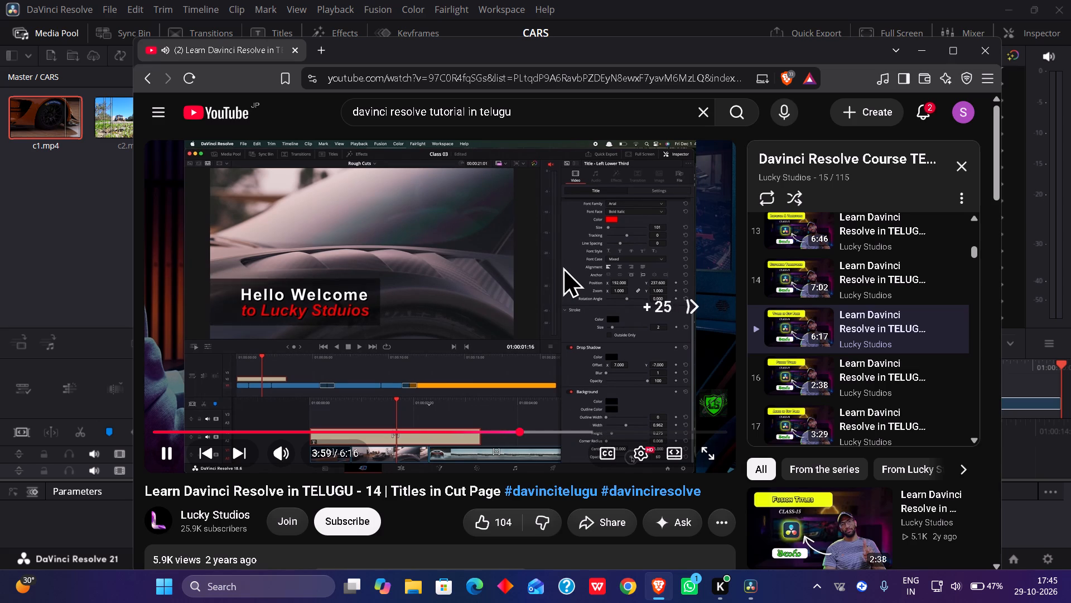
pyautogui.press('Right')
pyautogui.press('Right')
pyautogui.press('Right')
pyautogui.press('Right')
pyautogui.press('Right')
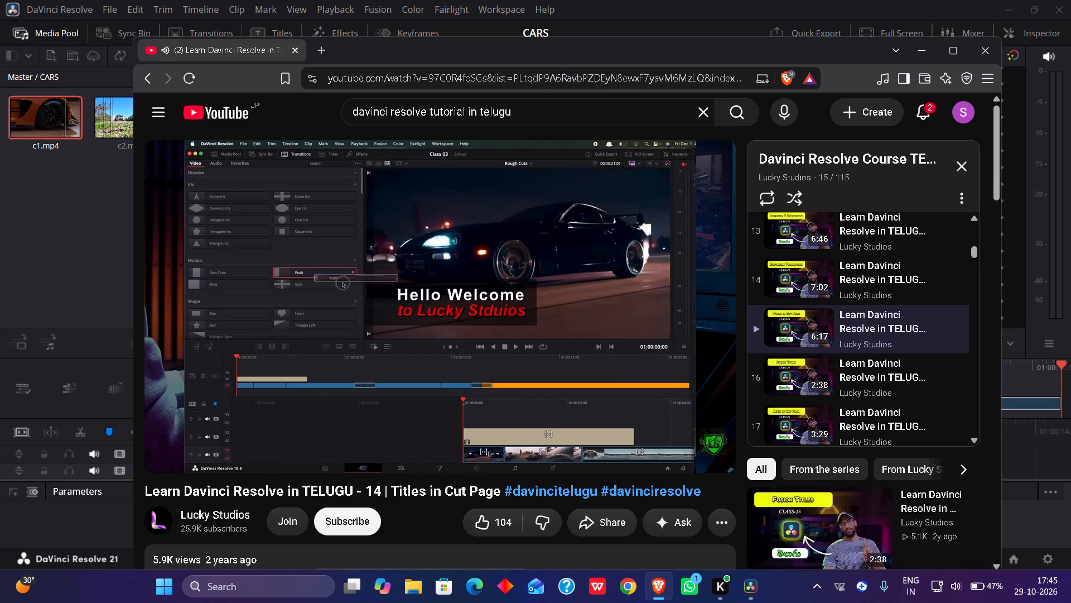
pyautogui.press('space')
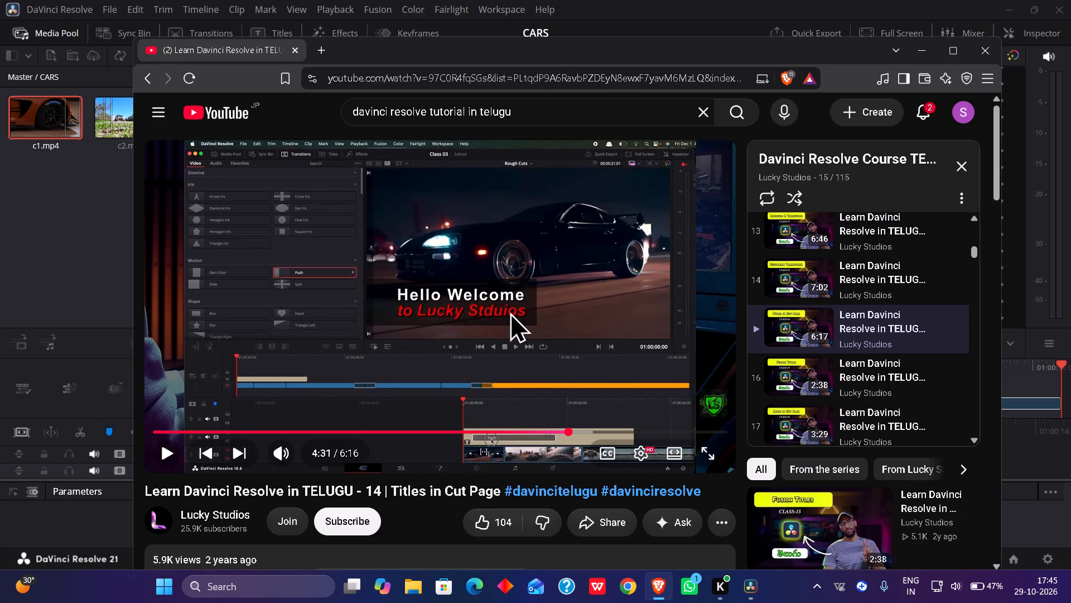
# Rewind the lesson to about 1:15, replay how the Left Lower Third title is placed and trimmed, and pause it.
pyautogui.click(397, 431)
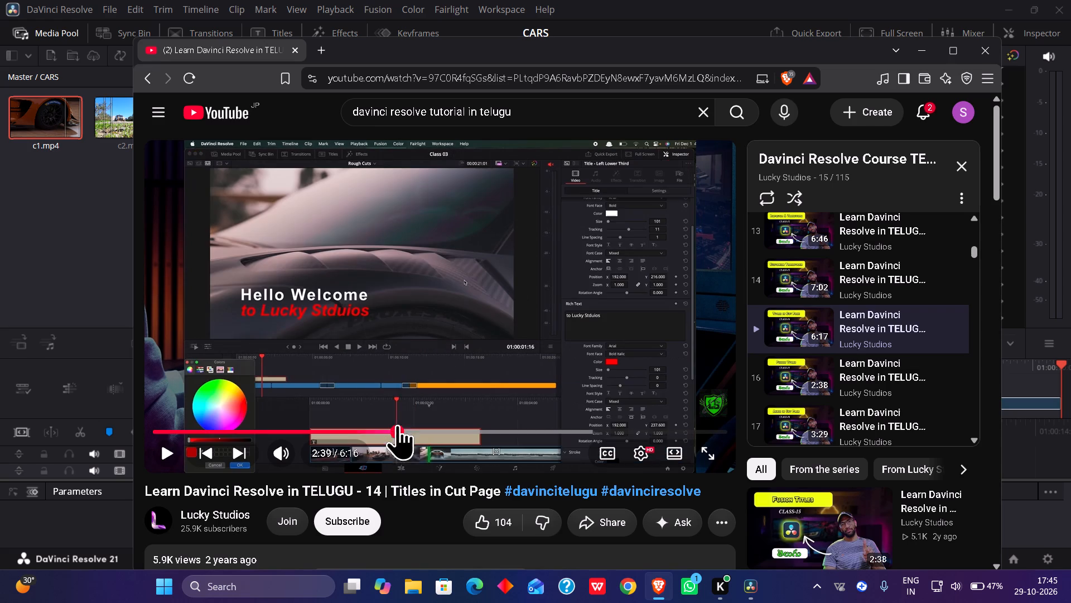
pyautogui.click(351, 432)
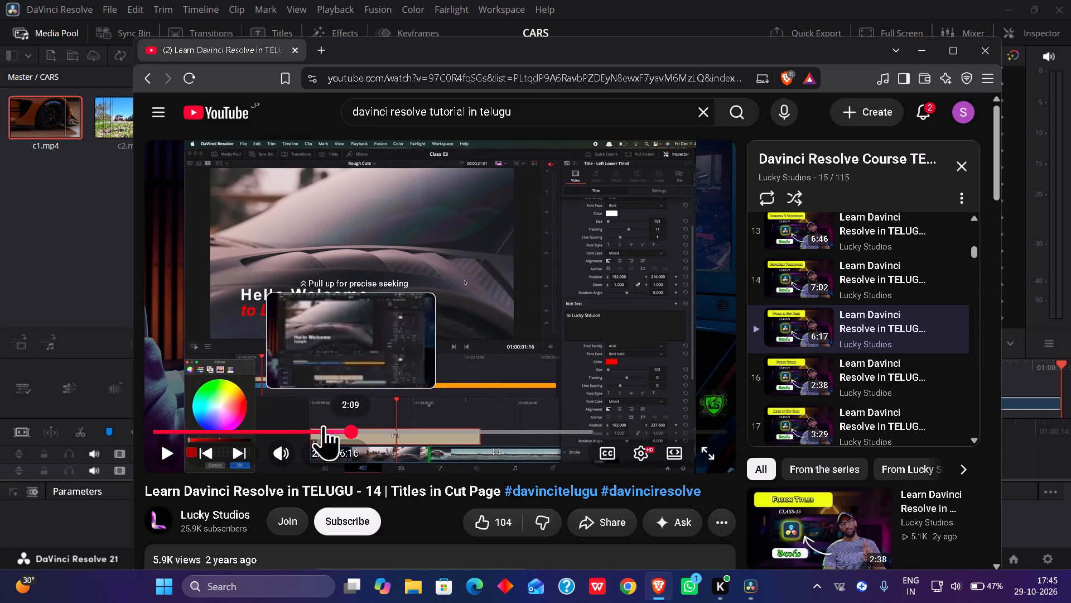
pyautogui.click(318, 427)
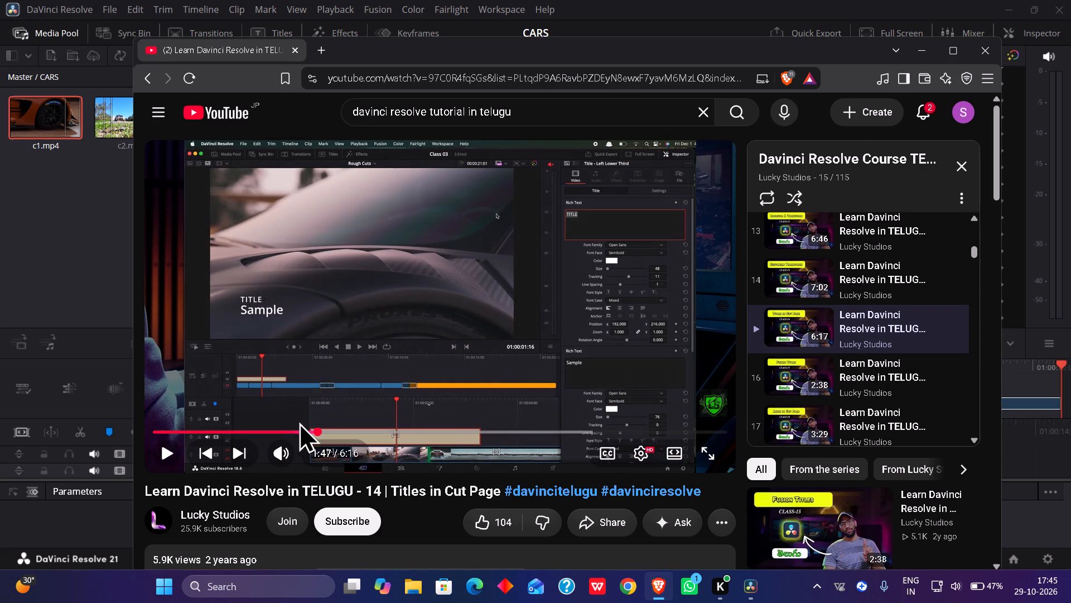
pyautogui.click(300, 433)
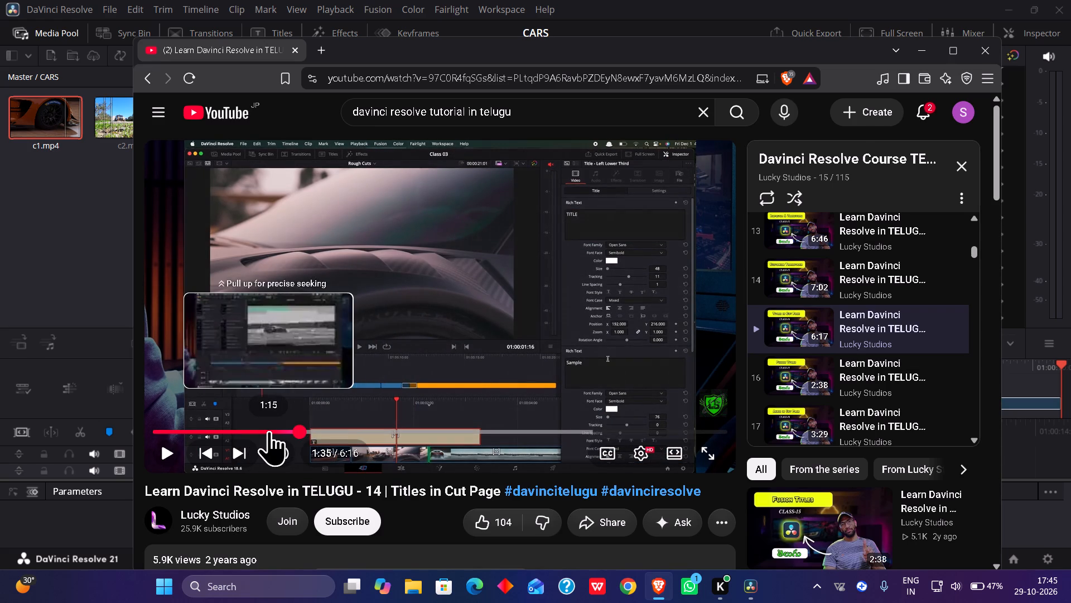
pyautogui.click(269, 430)
pyautogui.press('space')
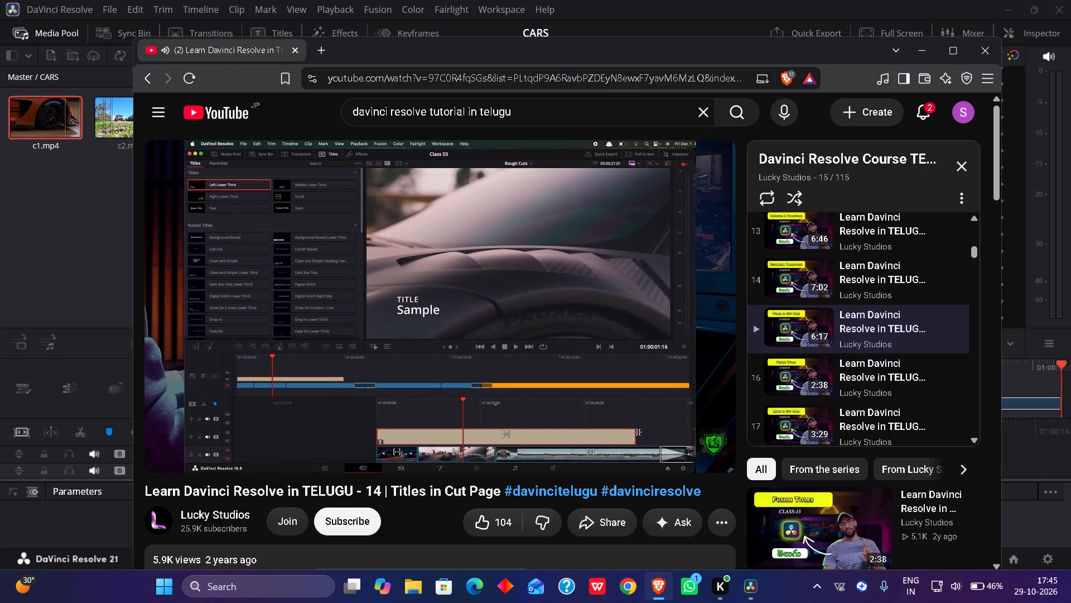
pyautogui.press('space')
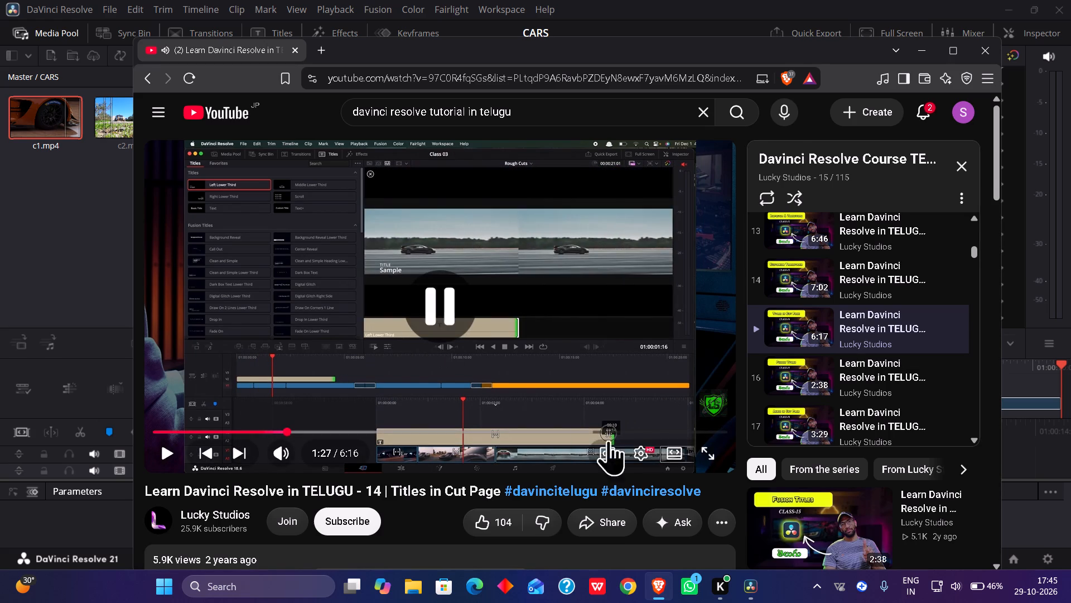
# Back in DaVinci Resolve, return the playhead to 01:00:00:00 and delete the Text Fly Thru title from video track 2.
pyautogui.click(732, 527)
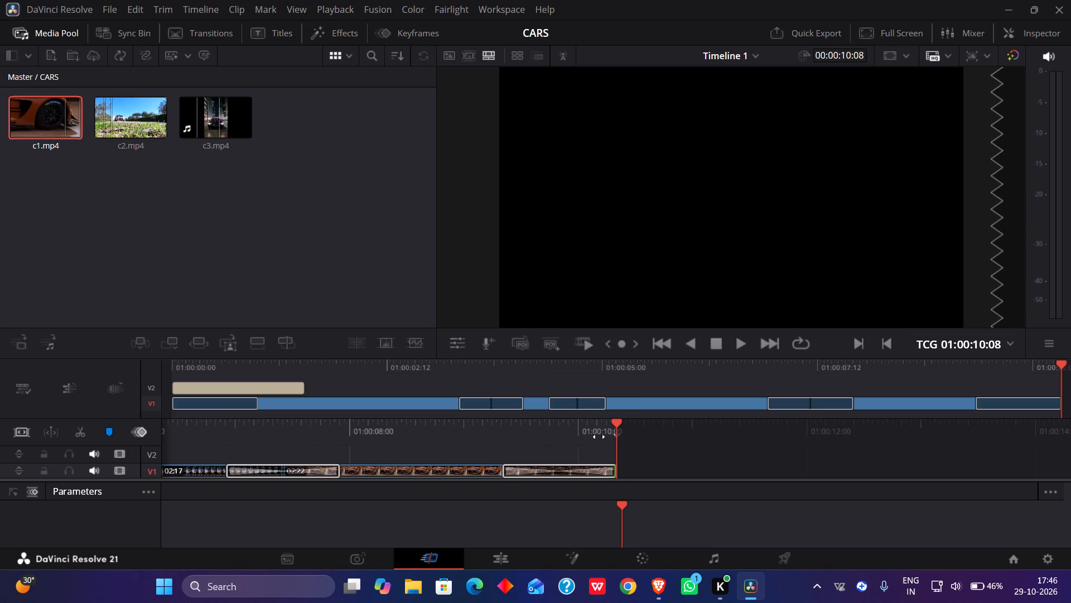
pyautogui.moveTo(614, 420); pyautogui.dragTo(591, 479)
pyautogui.moveTo(614, 430); pyautogui.dragTo(1070, 381)
pyautogui.moveTo(561, 455); pyautogui.dragTo(561, 446)
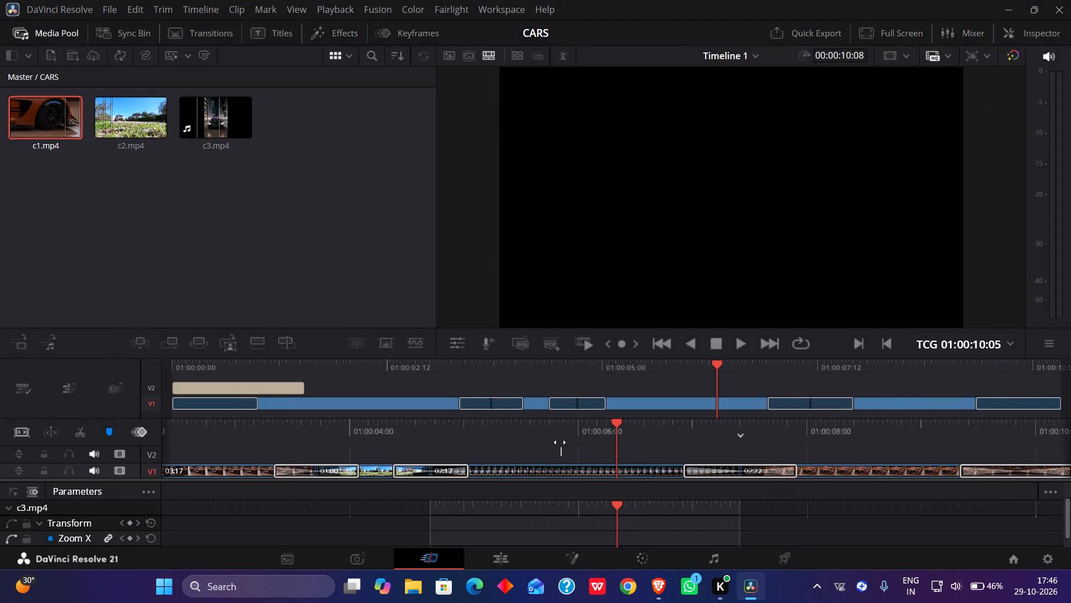
pyautogui.moveTo(560, 440); pyautogui.dragTo(1065, 410)
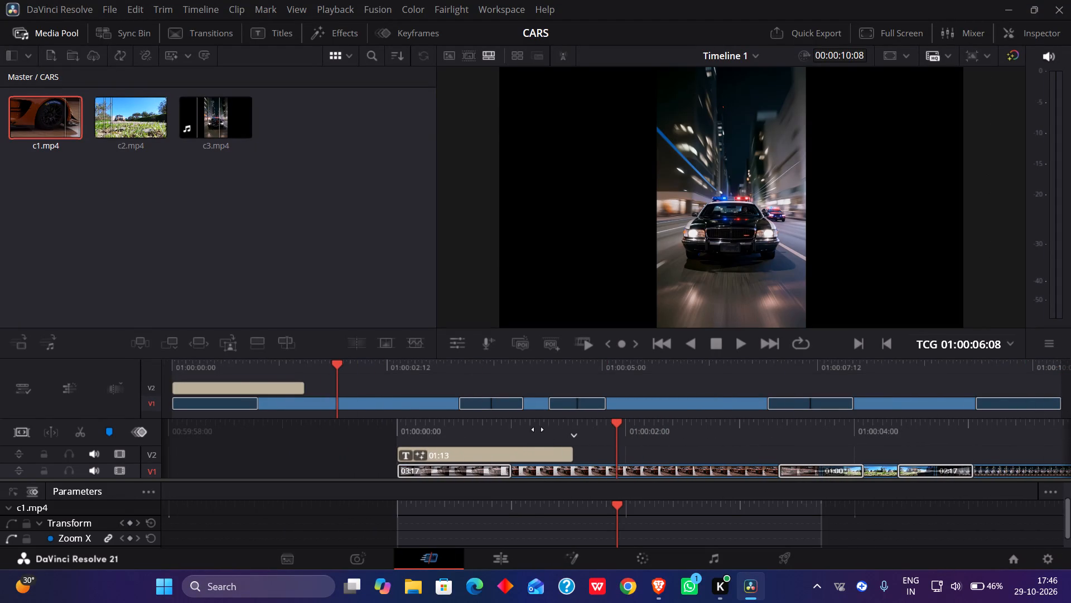
pyautogui.moveTo(538, 429); pyautogui.dragTo(872, 433)
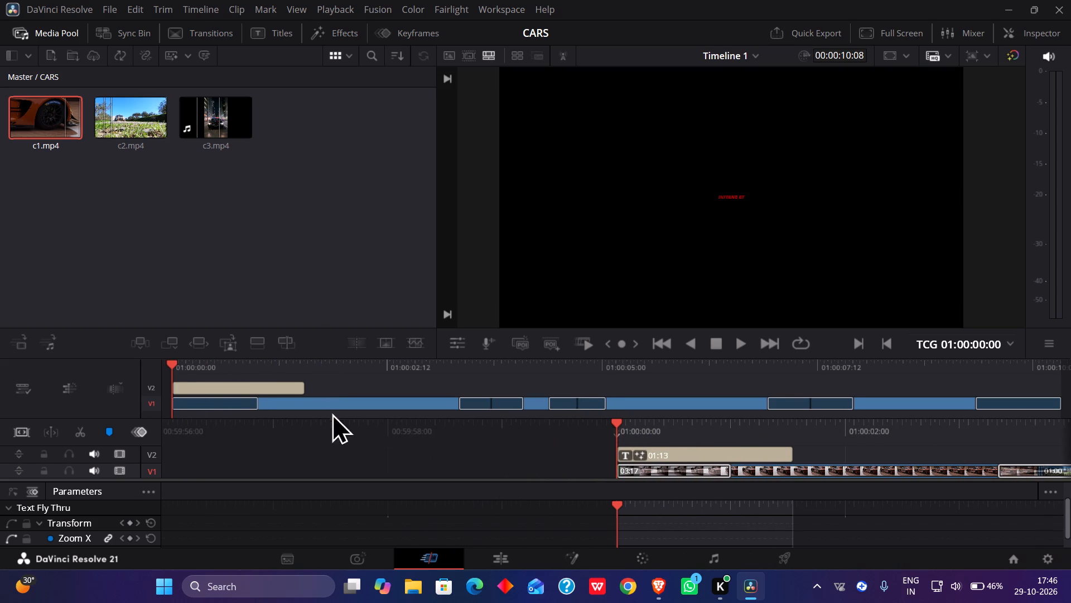
pyautogui.click(295, 394)
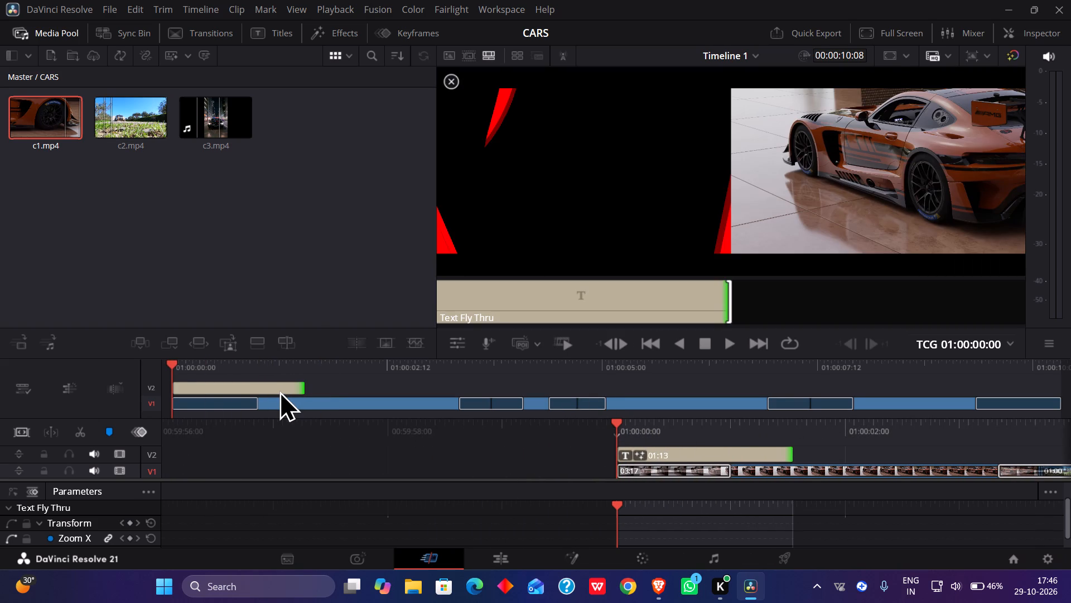
pyautogui.click(279, 390)
pyautogui.press('BackSpace')
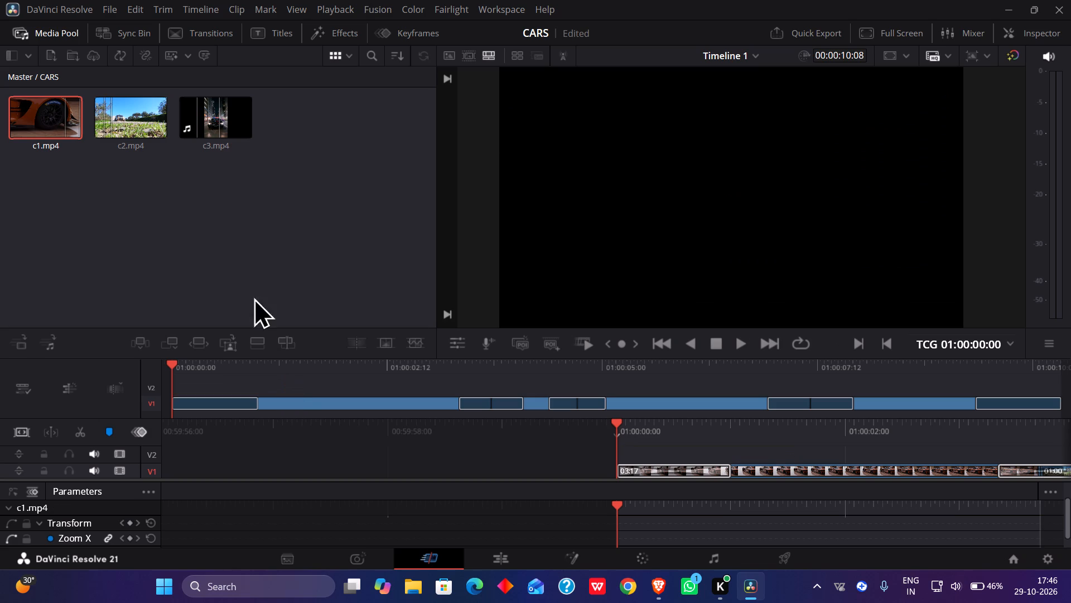
# Add a Left Lower Third title to video track 2 at the start of Timeline 1.
pyautogui.click(210, 27)
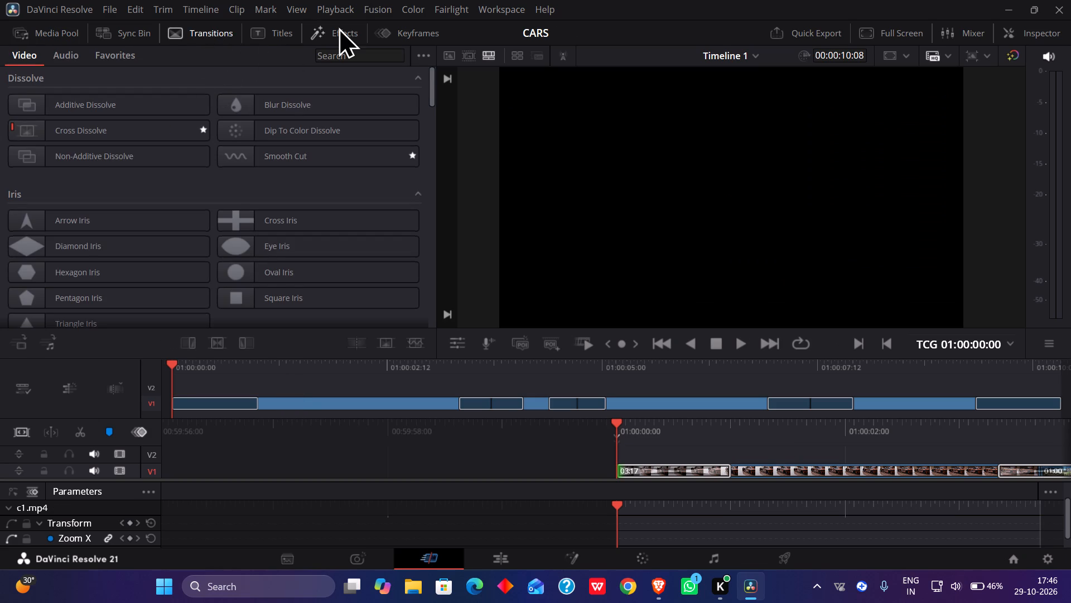
pyautogui.click(339, 28)
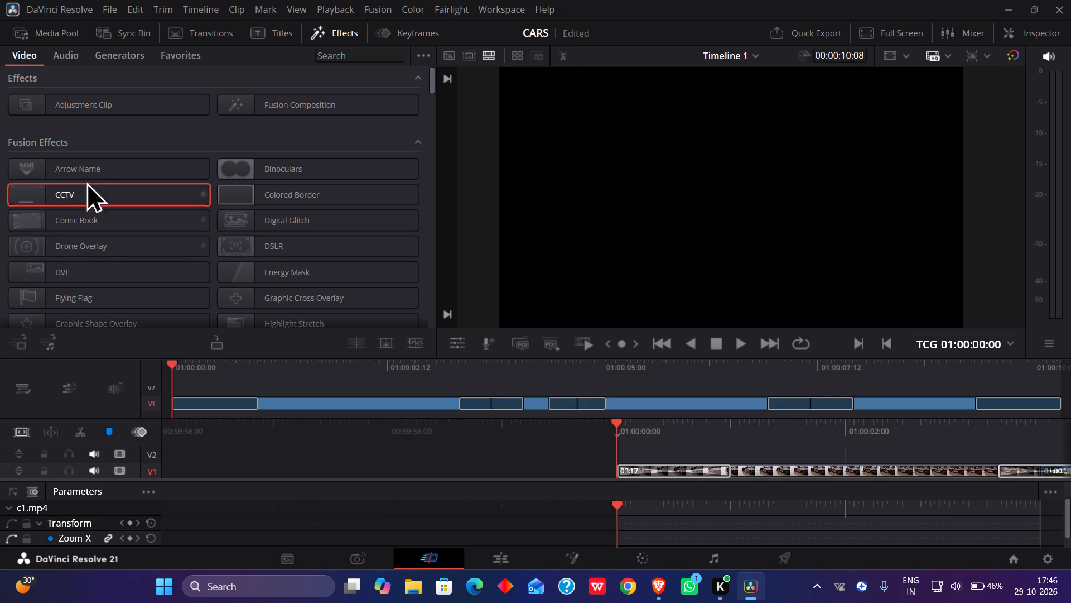
pyautogui.click(284, 37)
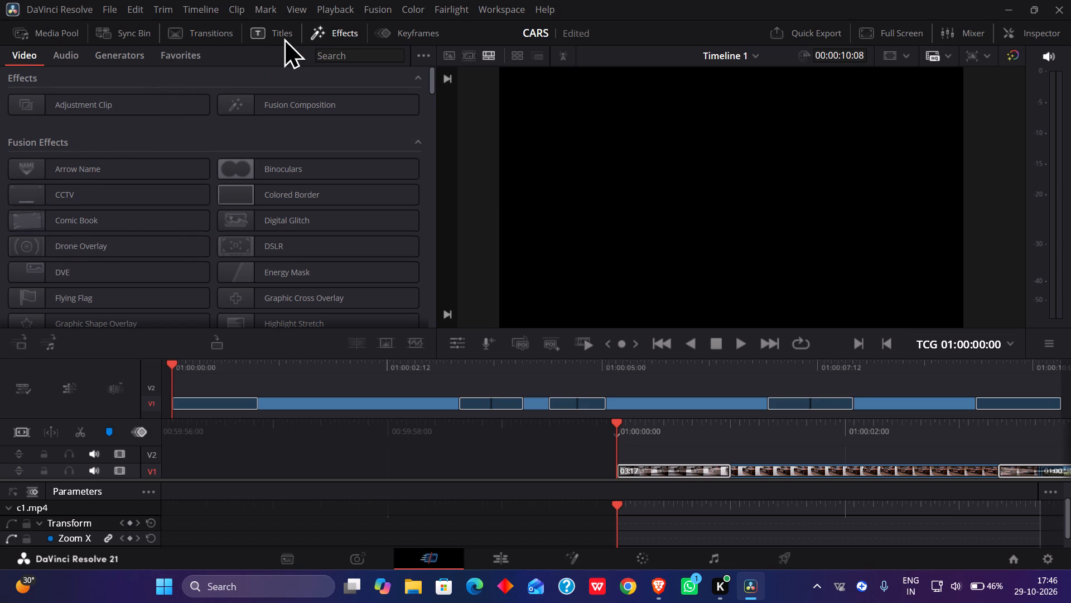
pyautogui.click(28, 106)
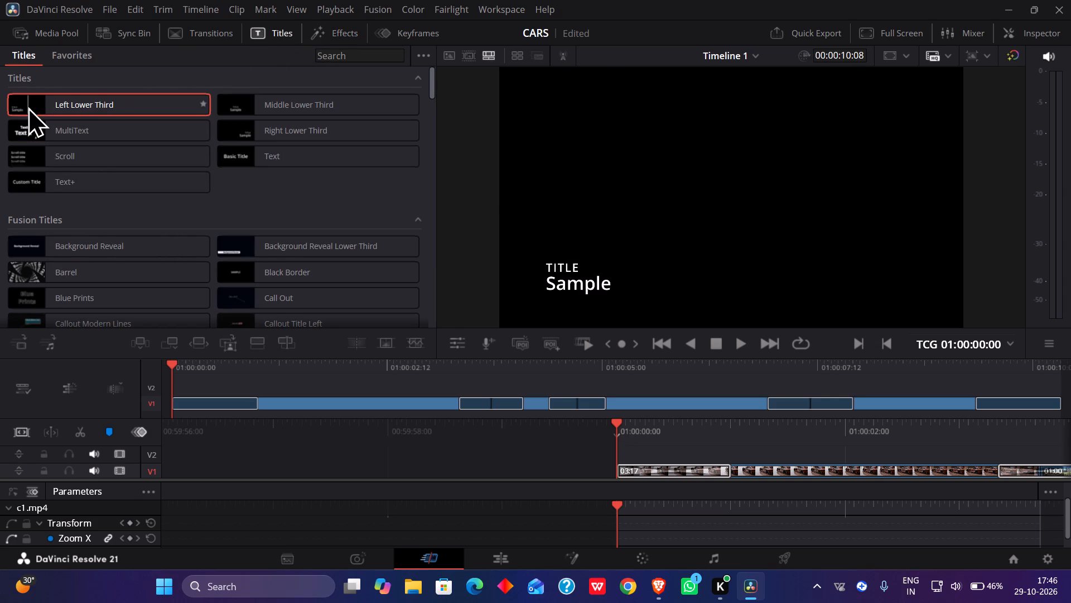
pyautogui.moveTo(97, 97); pyautogui.dragTo(353, 376)
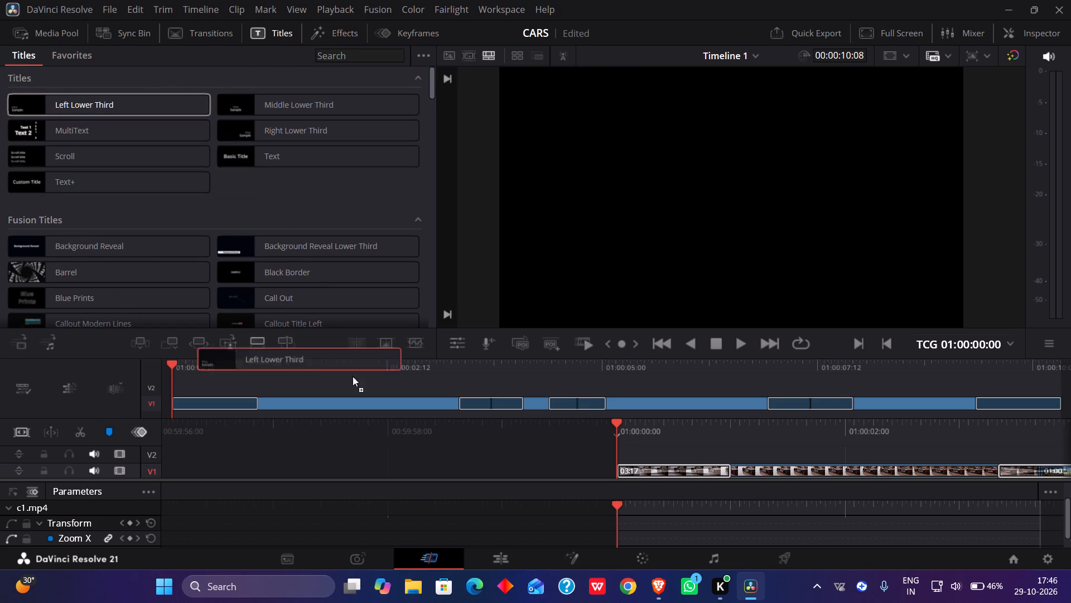
pyautogui.moveTo(353, 376); pyautogui.dragTo(616, 450)
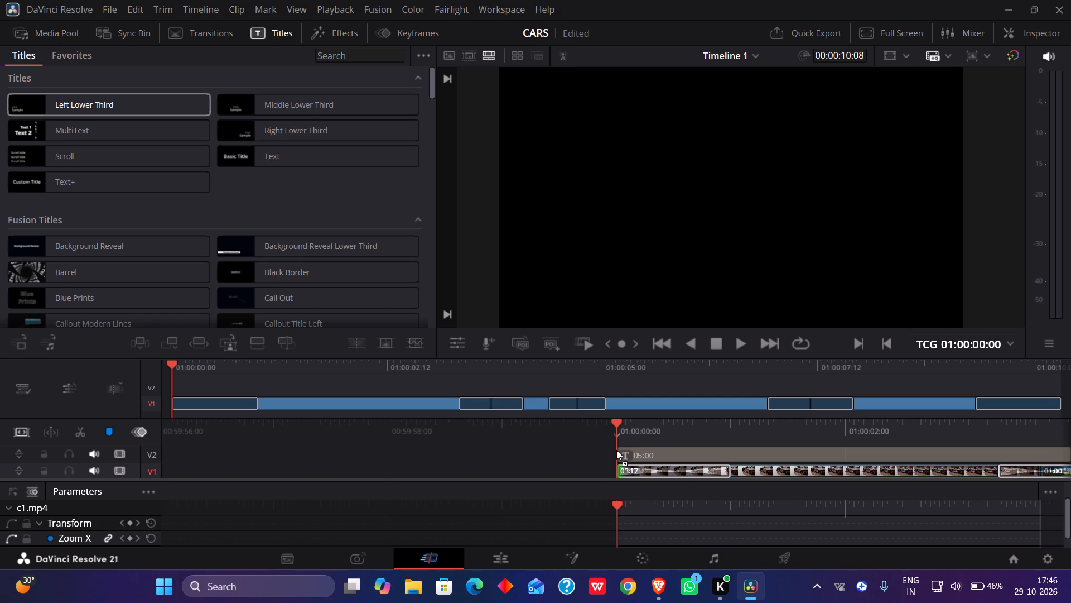
pyautogui.moveTo(616, 450); pyautogui.dragTo(612, 442)
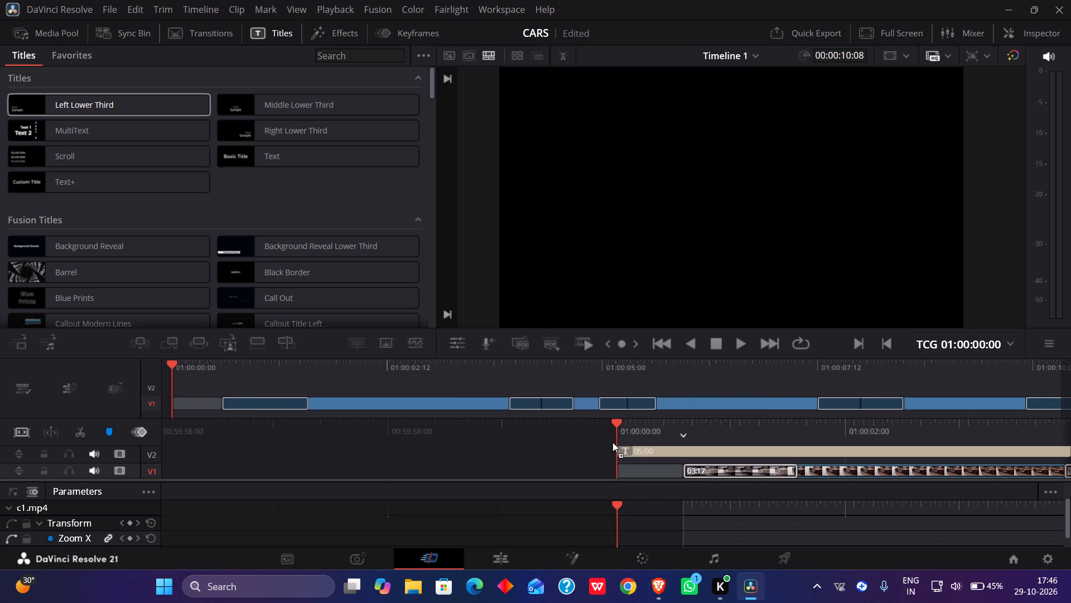
pyautogui.moveTo(612, 442); pyautogui.dragTo(619, 444)
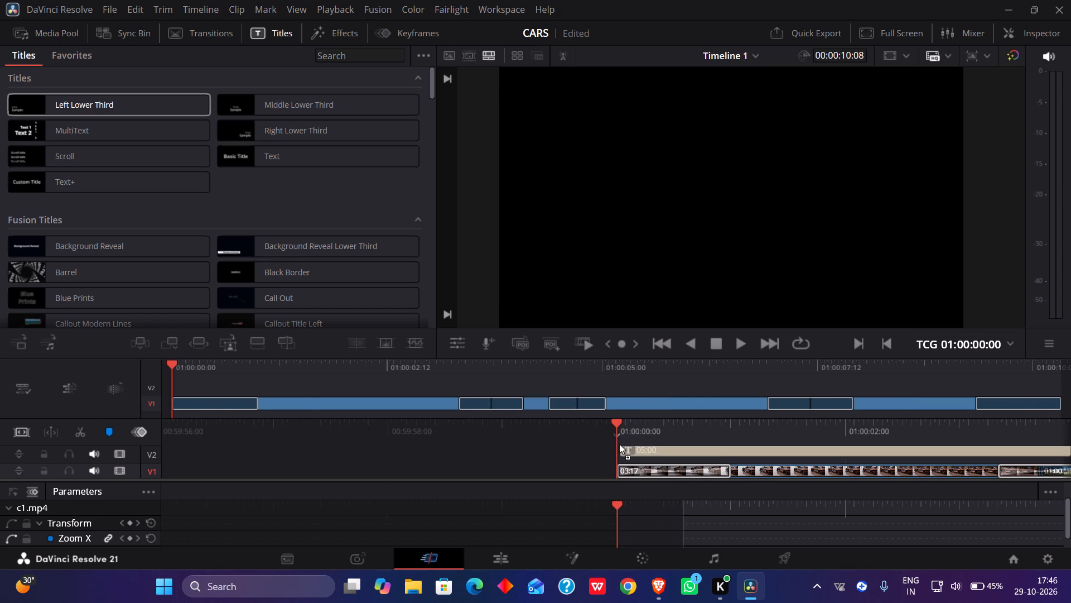
pyautogui.moveTo(619, 444); pyautogui.dragTo(619, 449)
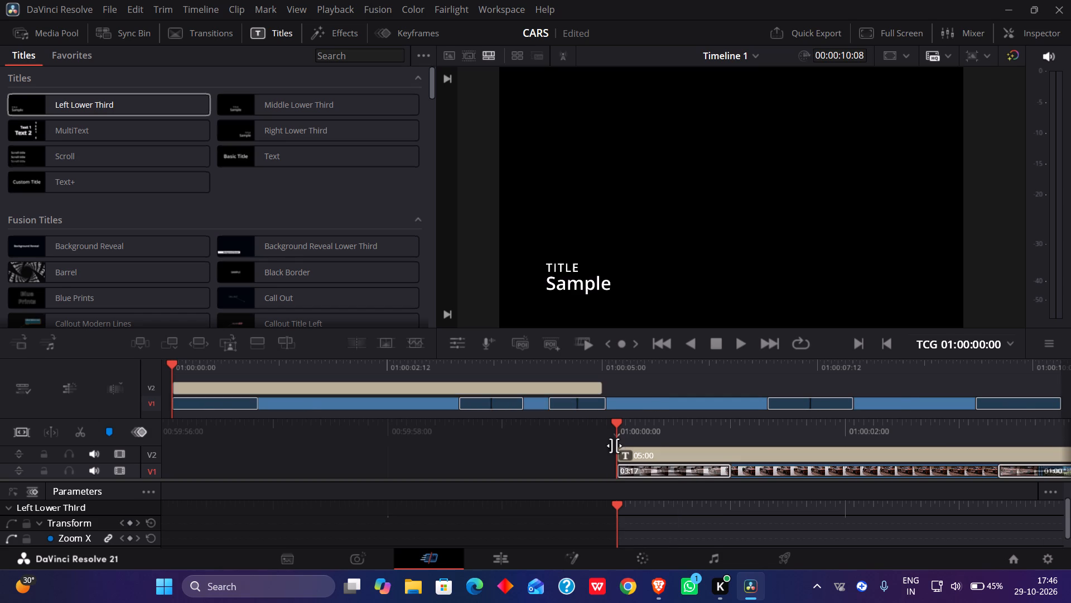
# Trim the end of the Left Lower Third title to a duration of 01:10.
pyautogui.click(561, 386)
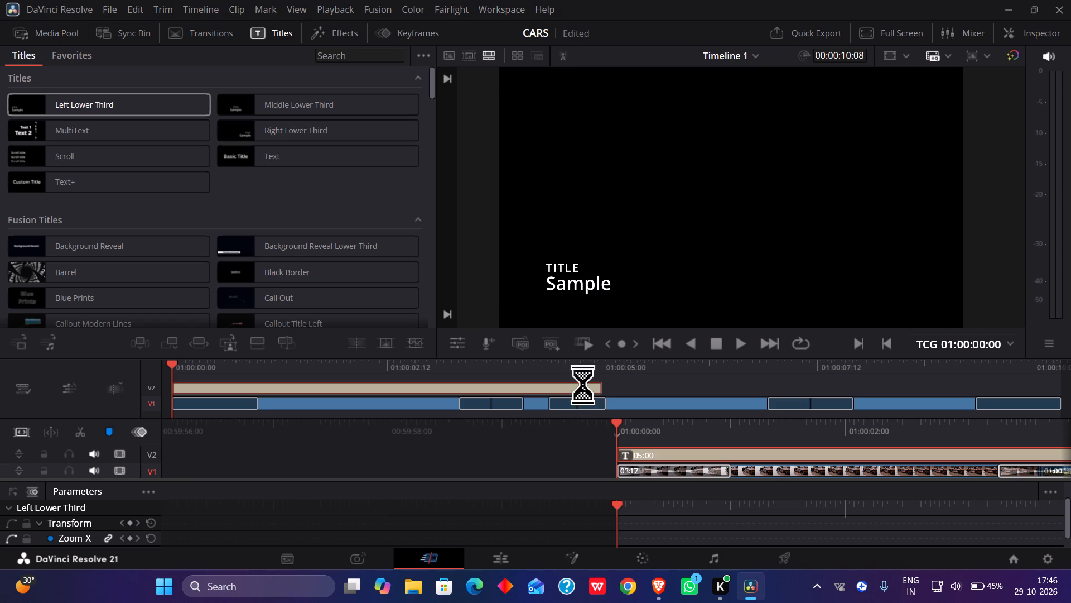
pyautogui.moveTo(600, 391); pyautogui.dragTo(376, 429)
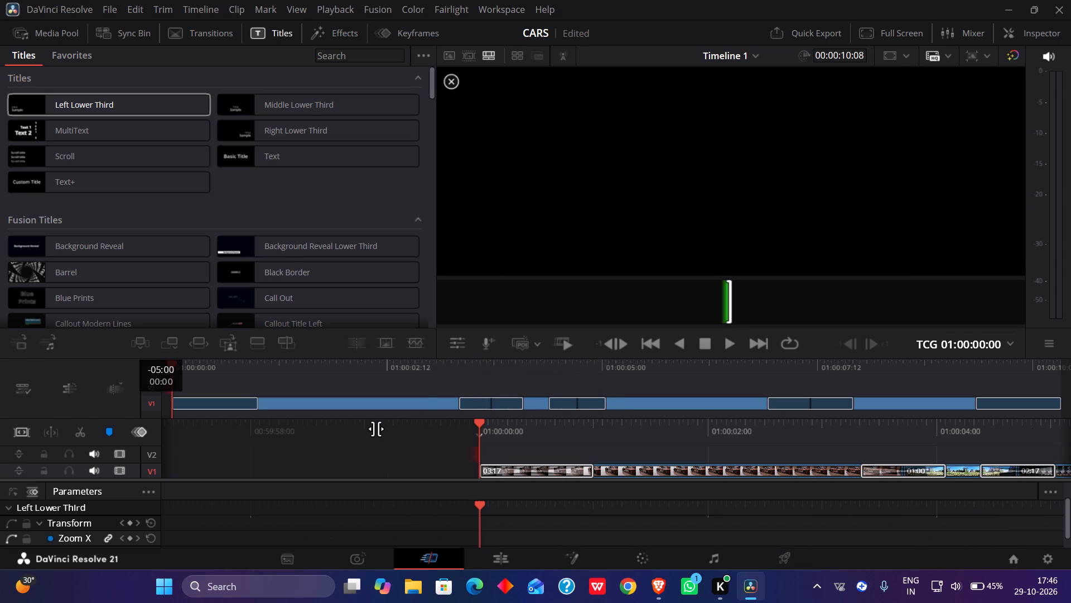
pyautogui.moveTo(376, 429); pyautogui.dragTo(319, 411)
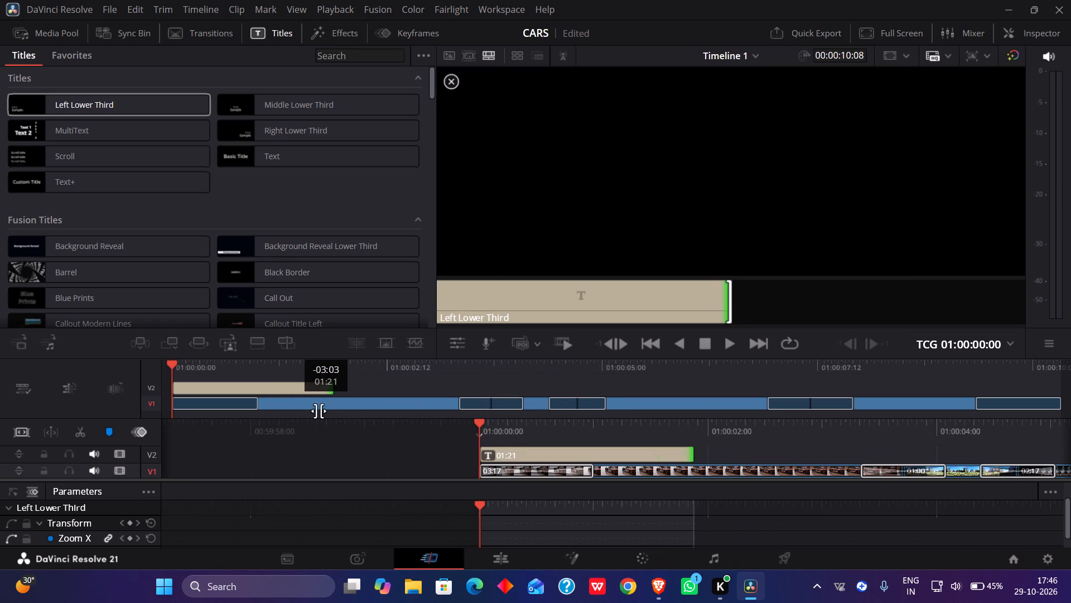
pyautogui.moveTo(319, 411); pyautogui.dragTo(304, 411)
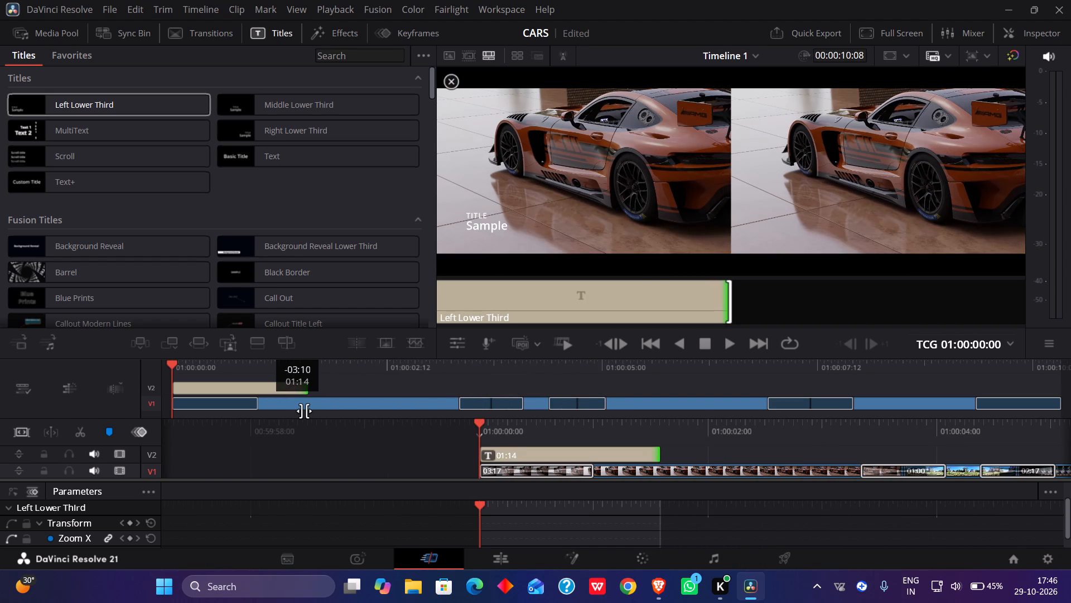
pyautogui.moveTo(304, 411); pyautogui.dragTo(287, 413)
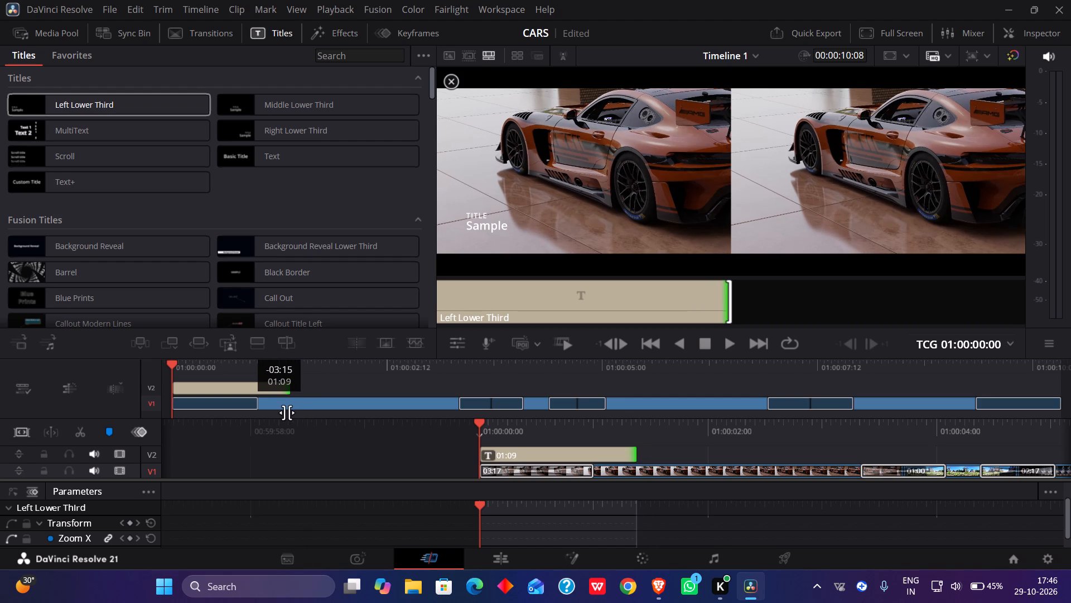
pyautogui.moveTo(287, 413); pyautogui.dragTo(291, 413)
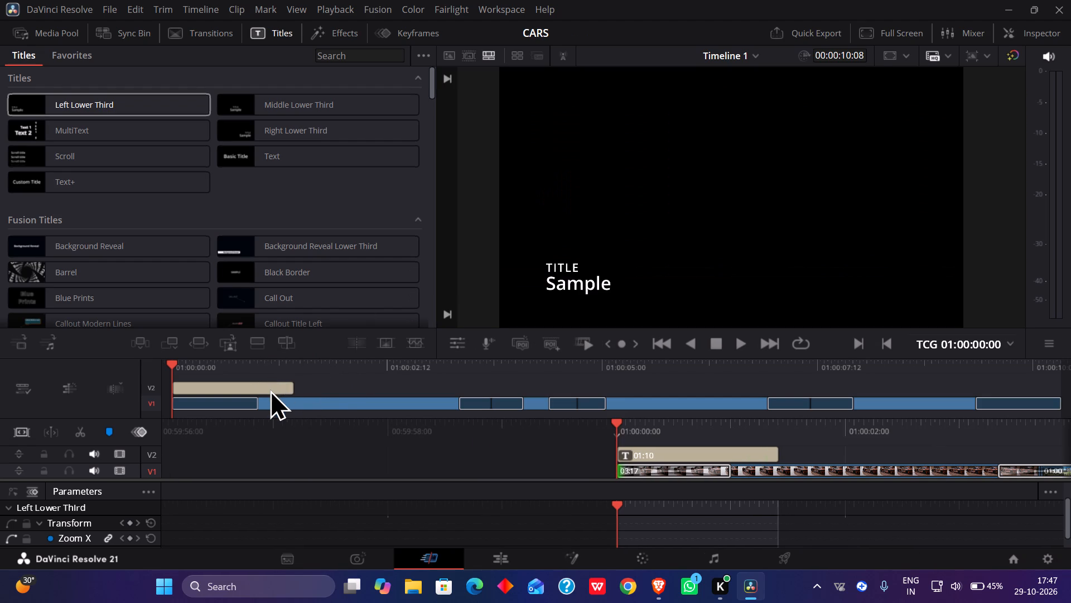
# Open the Left Lower Third title's properties for editing and move the playhead to 01:00:00:13 within the title.
pyautogui.click(270, 389)
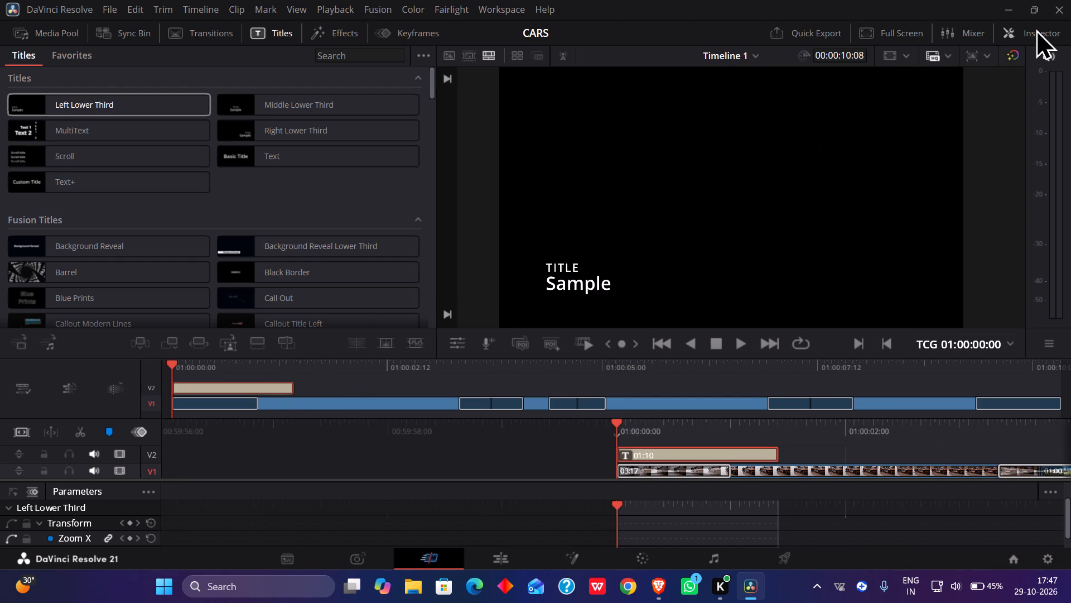
pyautogui.click(1036, 31)
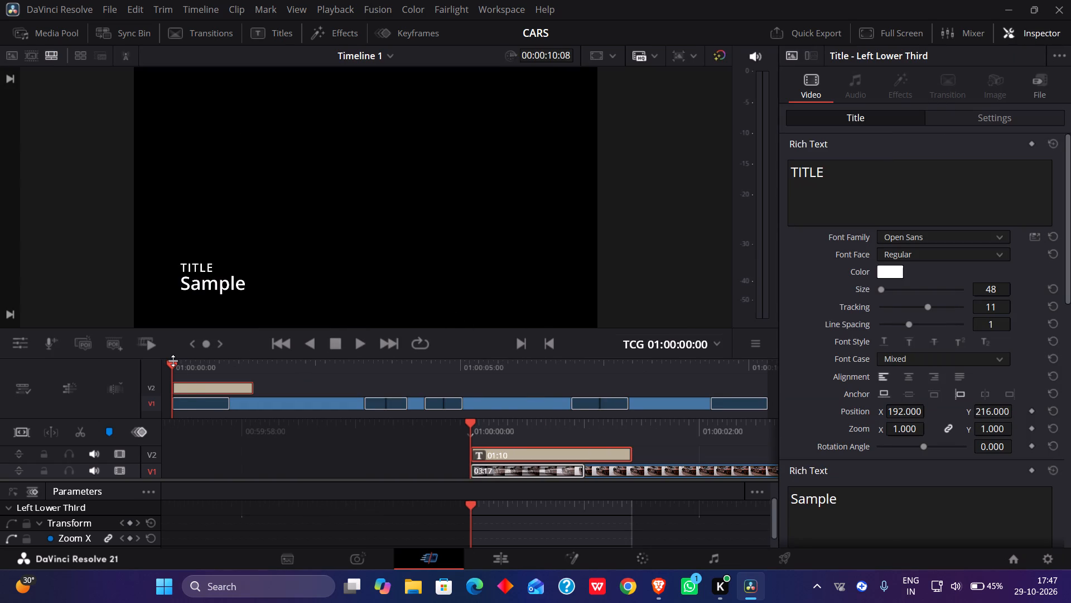
pyautogui.moveTo(173, 361); pyautogui.dragTo(181, 363)
pyautogui.moveTo(174, 363); pyautogui.dragTo(206, 370)
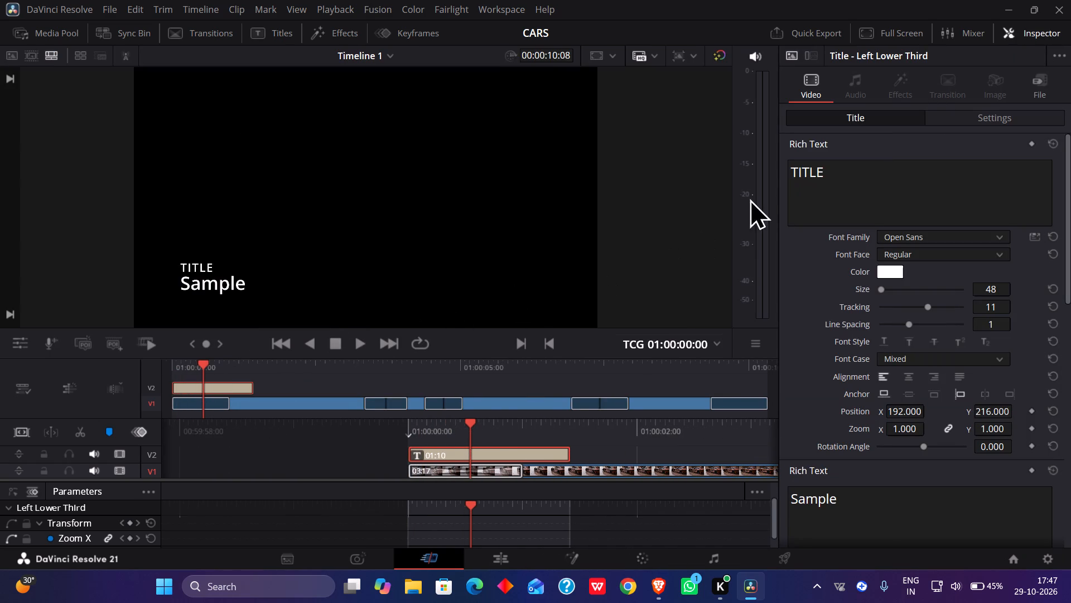
# Replace the title's first text line, TITLE, with "INFERNO GT".
pyautogui.click(837, 177)
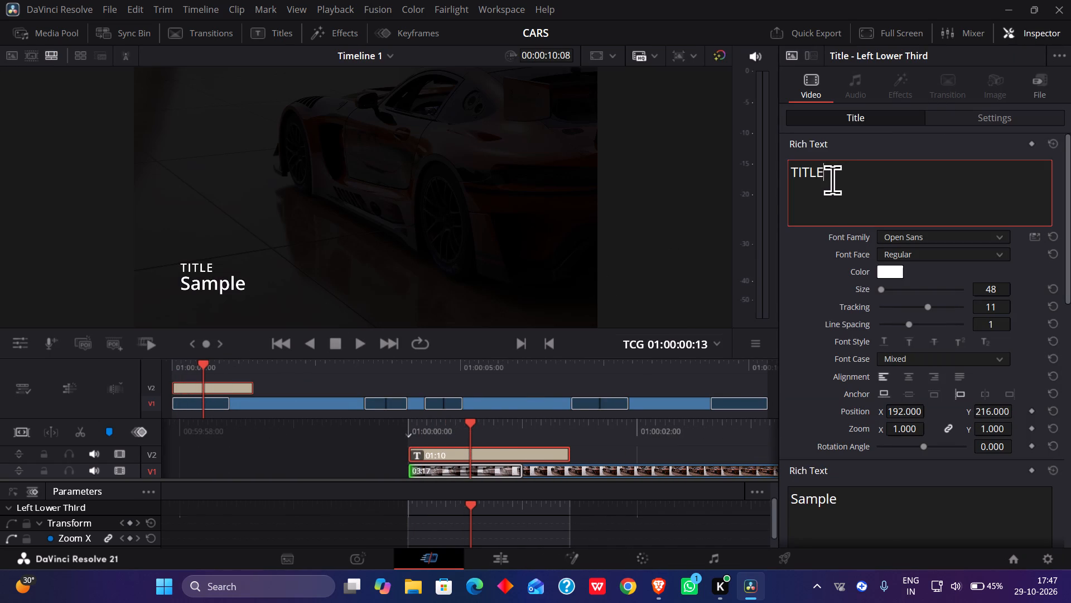
pyautogui.press('BackSpace')
pyautogui.press('BackSpace')
pyautogui.press('BackSpace')
pyautogui.press('BackSpace')
pyautogui.press('BackSpace')
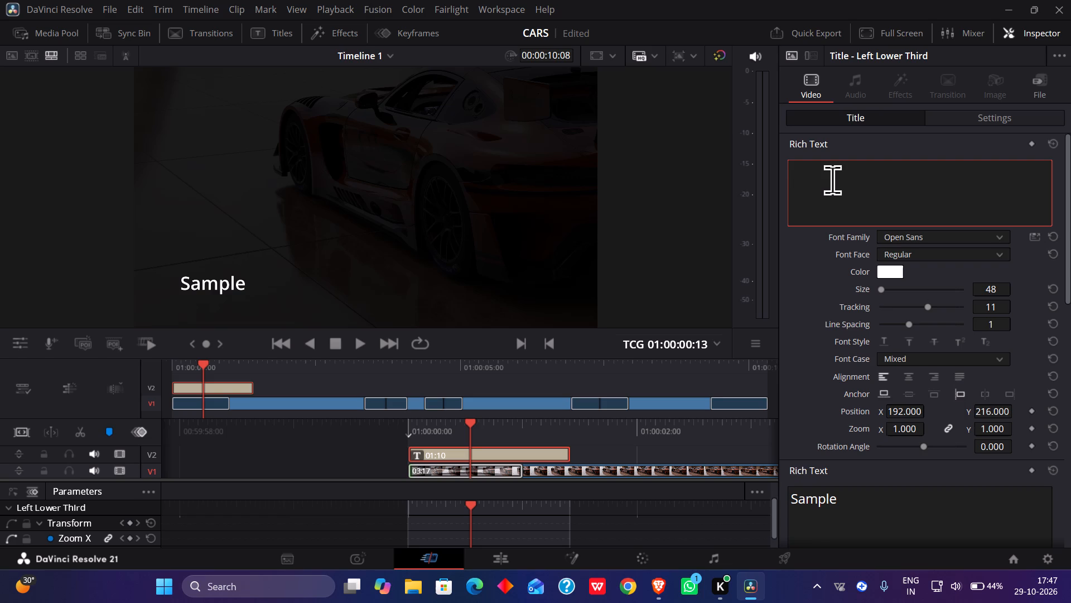
pyautogui.hotkey('ctrl', 'i')
pyautogui.write('IN')
pyautogui.press('f')
pyautogui.write('ER')
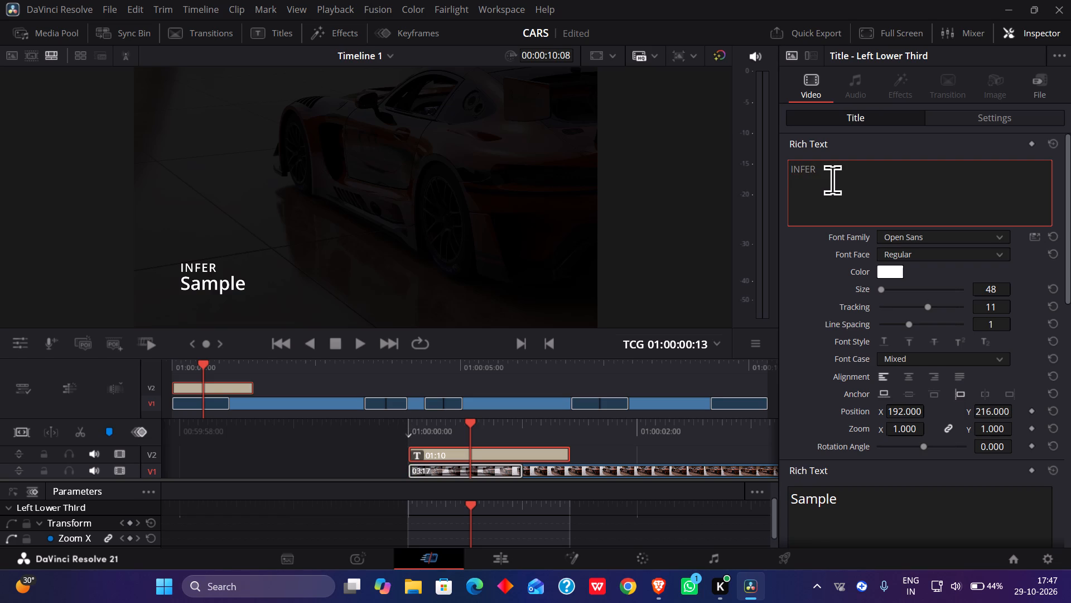
pyautogui.write('NO')
pyautogui.press('space')
pyautogui.hotkey('shift', 'g')
pyautogui.press('t')
pyautogui.press('BackSpace')
pyautogui.press('BackSpace')
pyautogui.write('GT')
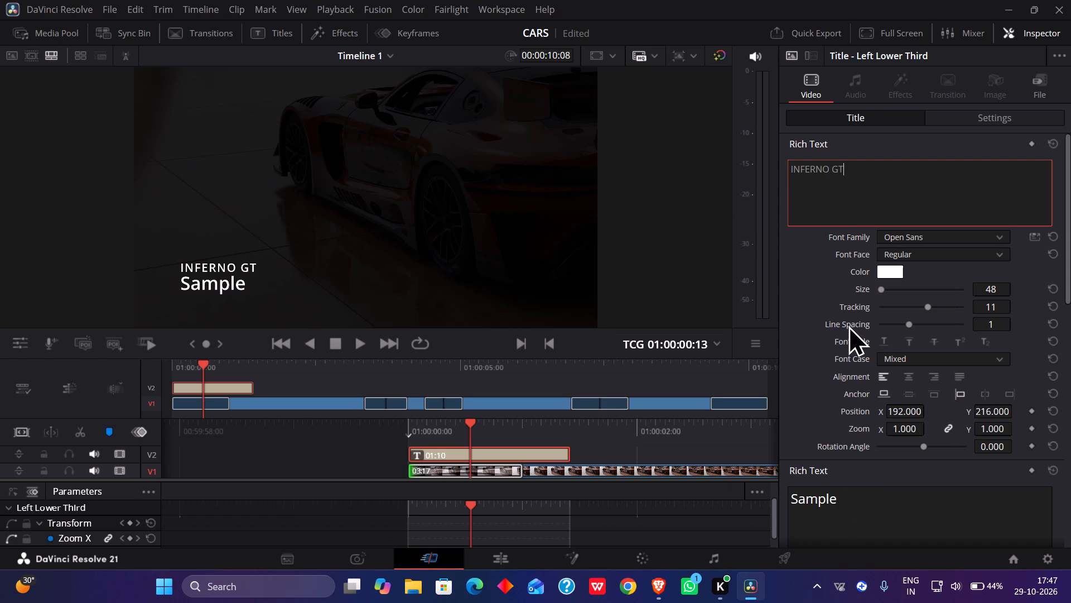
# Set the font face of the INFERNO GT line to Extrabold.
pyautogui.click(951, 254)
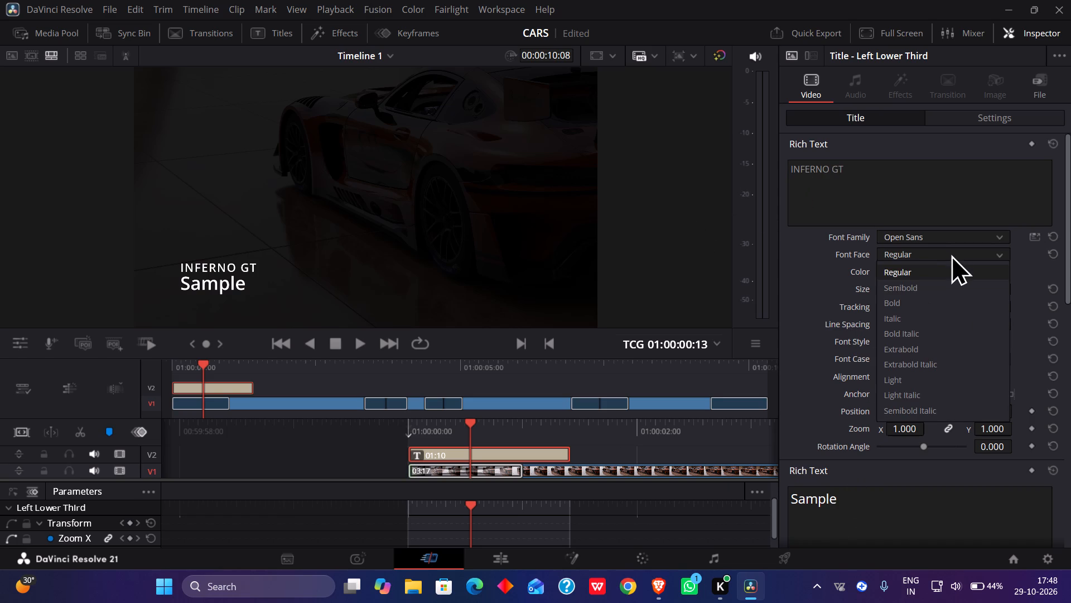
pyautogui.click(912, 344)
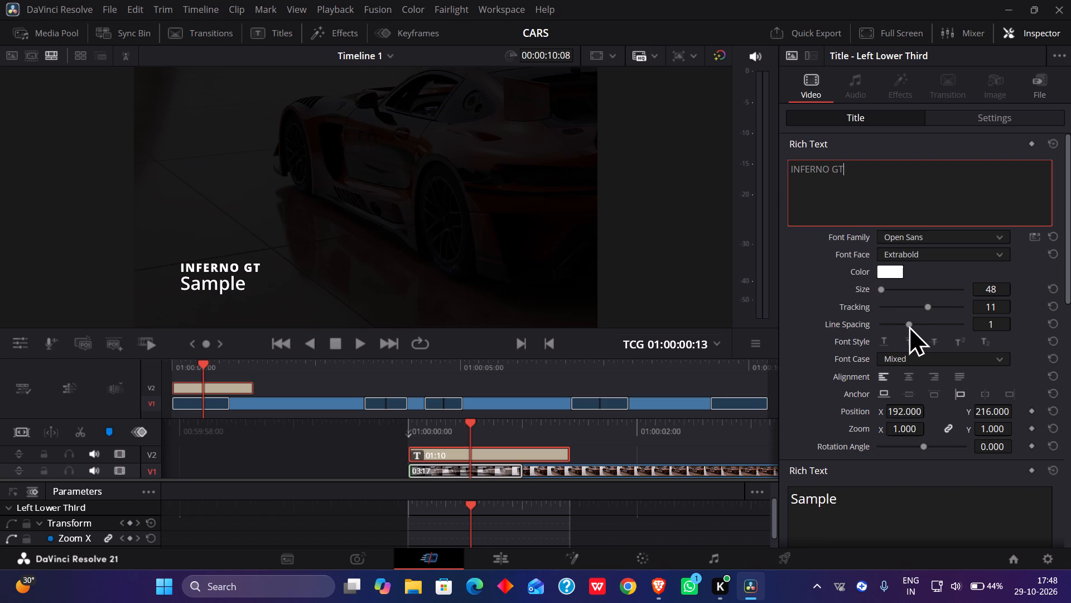
# Set the INFERNO GT line's line spacing to 20 and its size to 68.
pyautogui.click(909, 324)
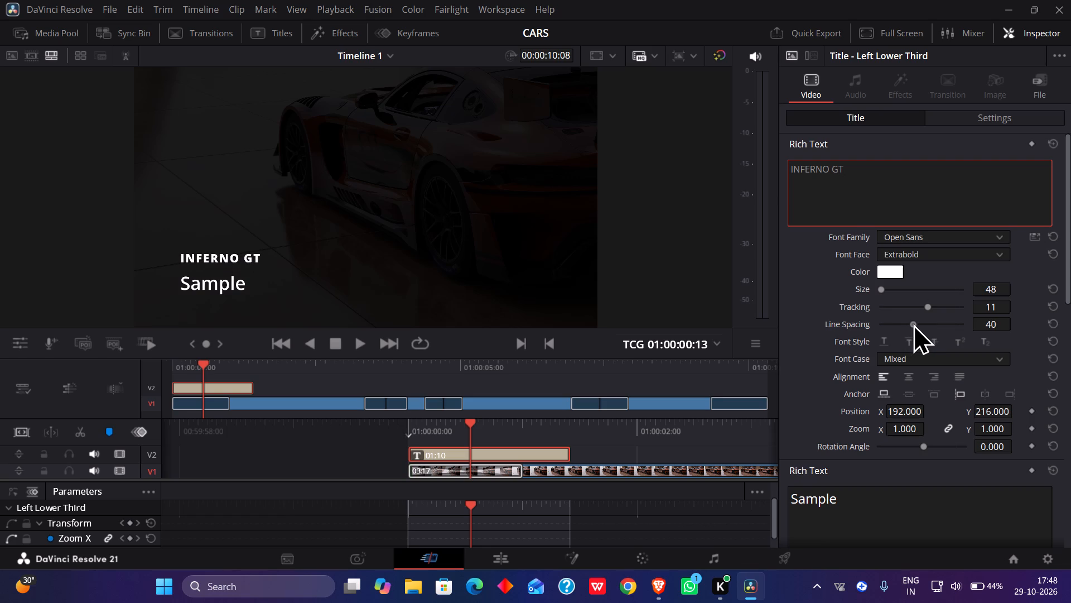
pyautogui.click(882, 289)
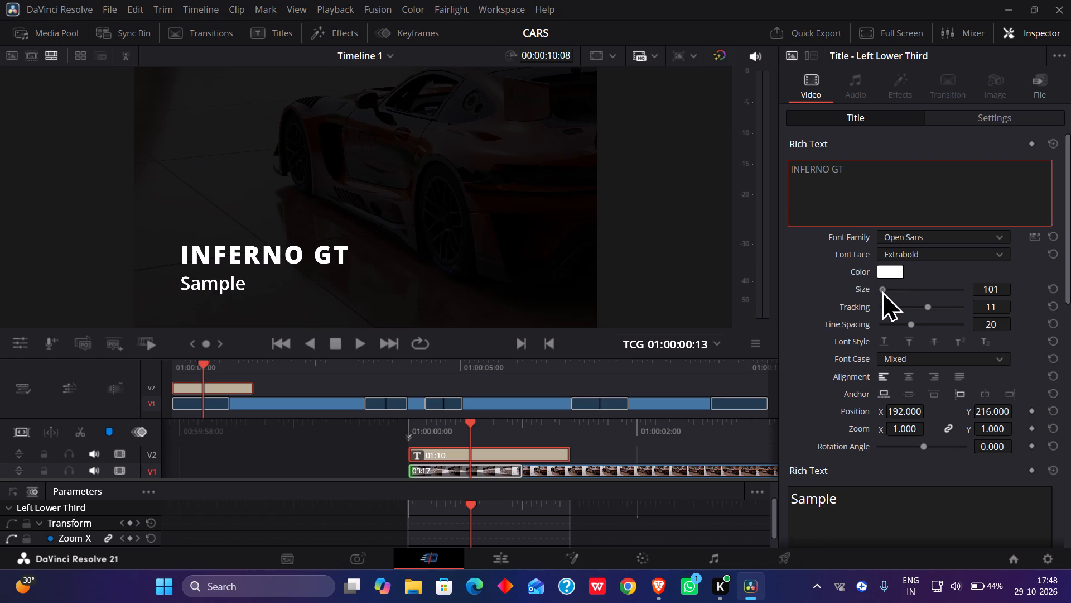
pyautogui.click(1050, 288)
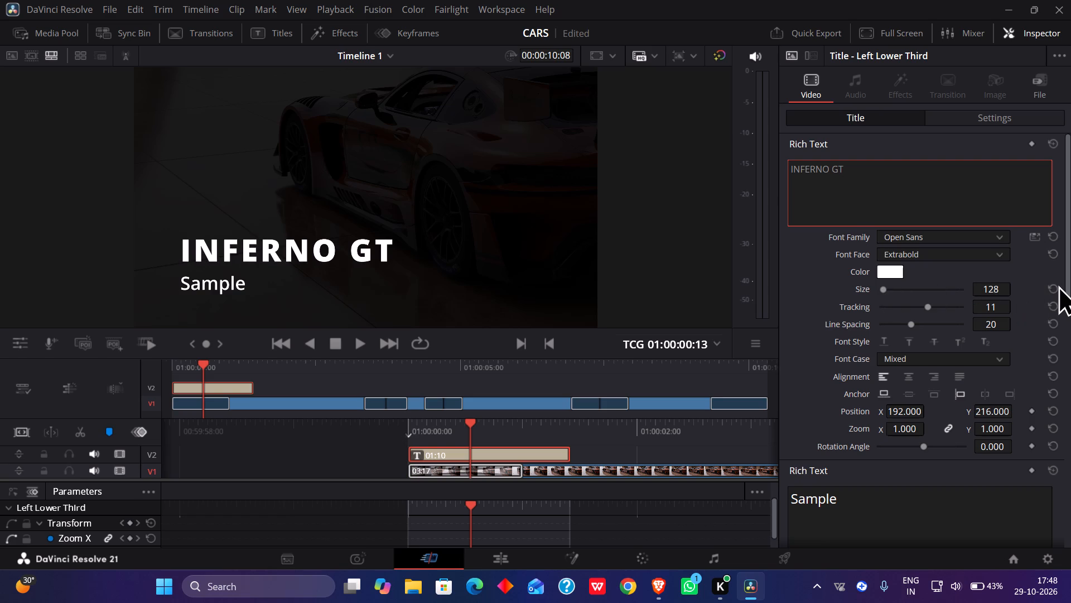
pyautogui.click(1057, 285)
pyautogui.click(1053, 290)
pyautogui.doubleClick(1053, 290)
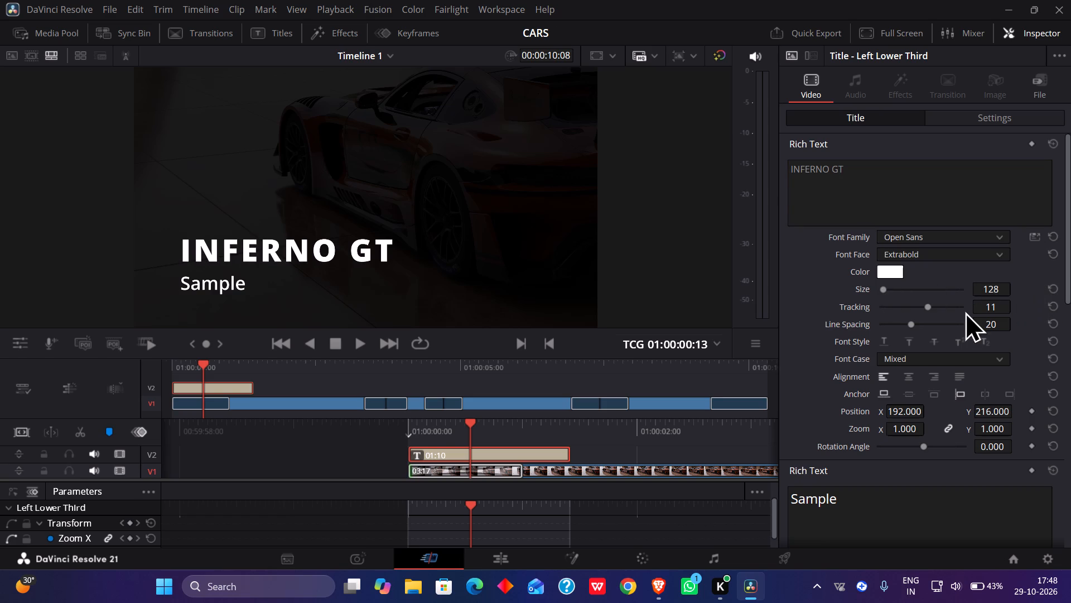
pyautogui.click(885, 286)
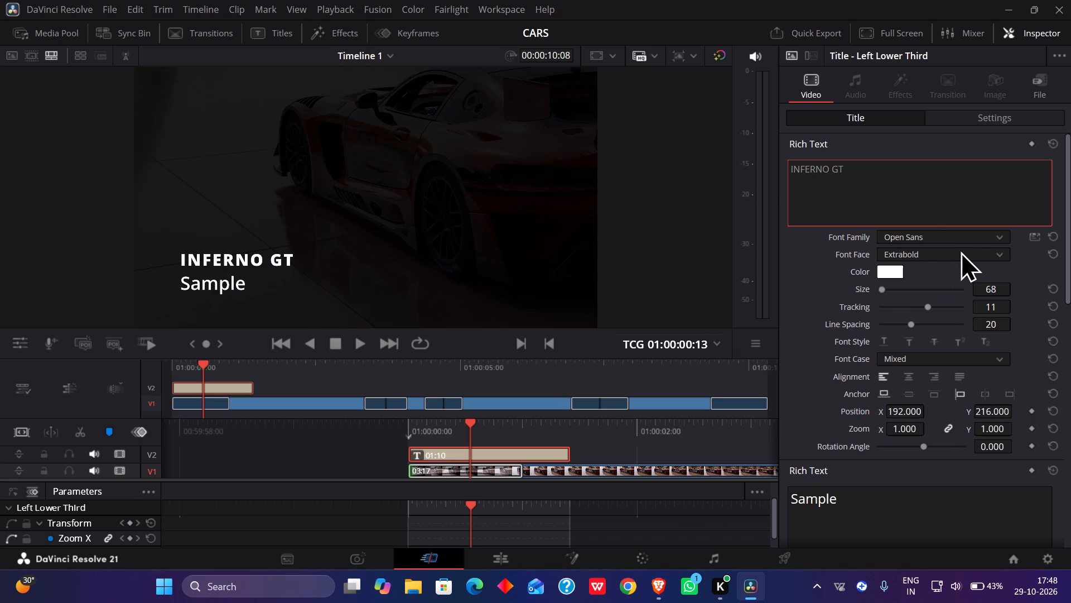
# Change the font family of the INFERNO GT line to NSimSun.
pyautogui.click(975, 238)
pyautogui.click(998, 238)
pyautogui.click(998, 238)
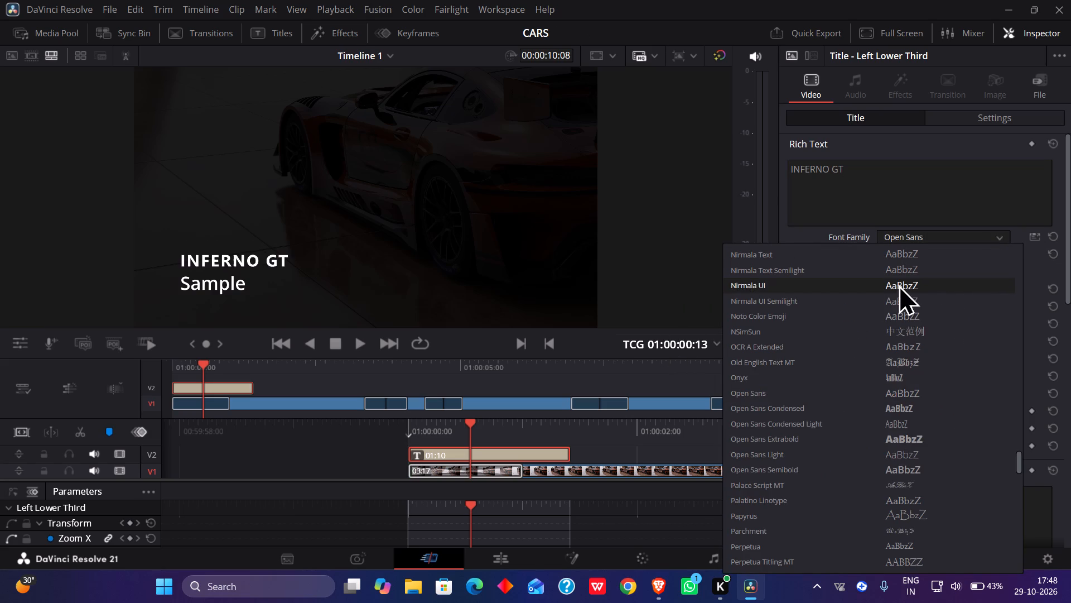
pyautogui.click(901, 324)
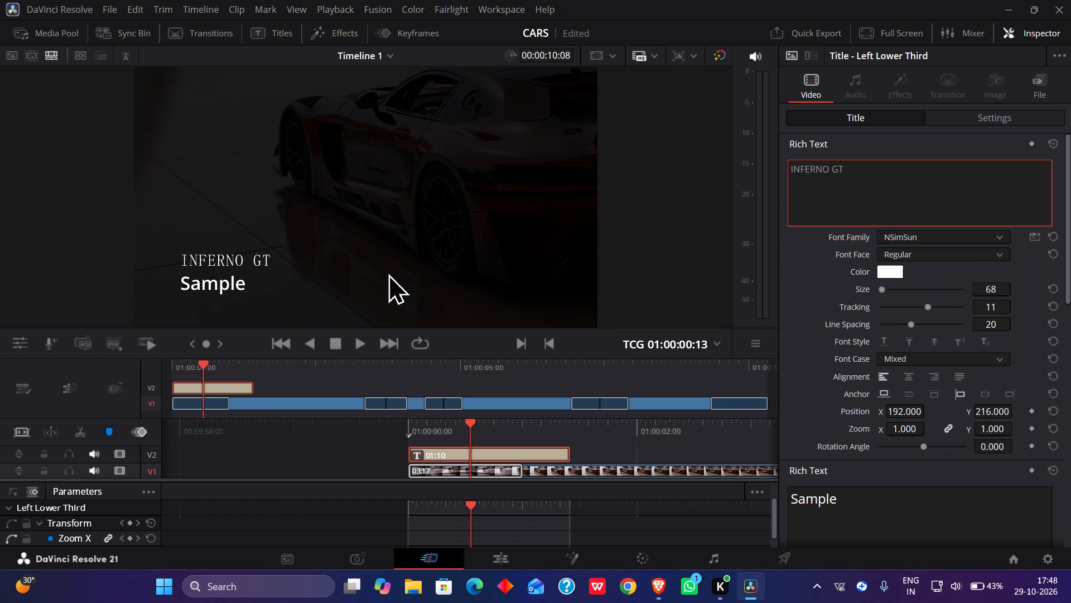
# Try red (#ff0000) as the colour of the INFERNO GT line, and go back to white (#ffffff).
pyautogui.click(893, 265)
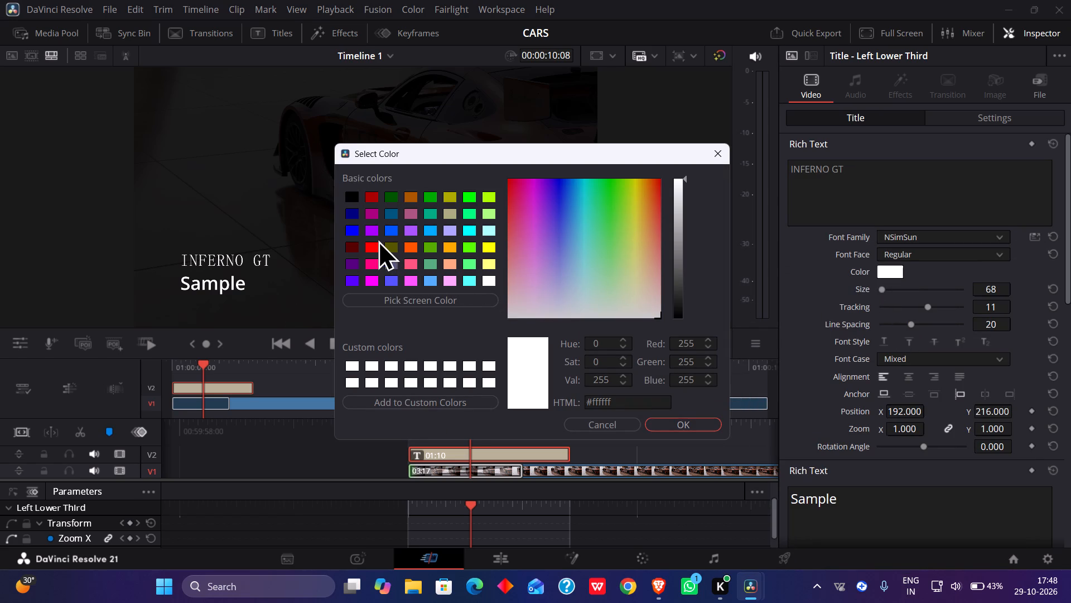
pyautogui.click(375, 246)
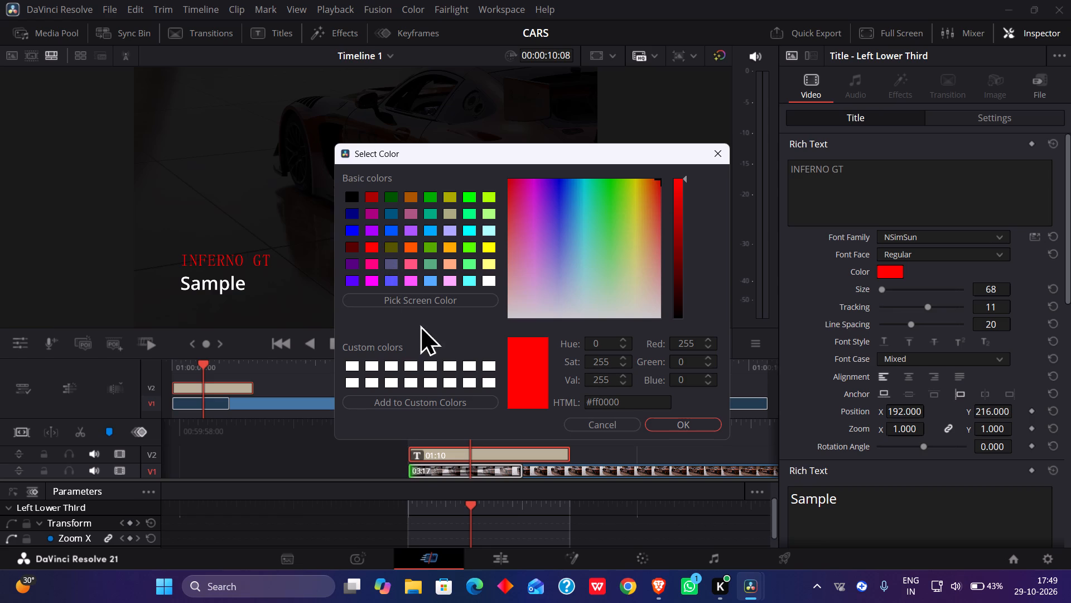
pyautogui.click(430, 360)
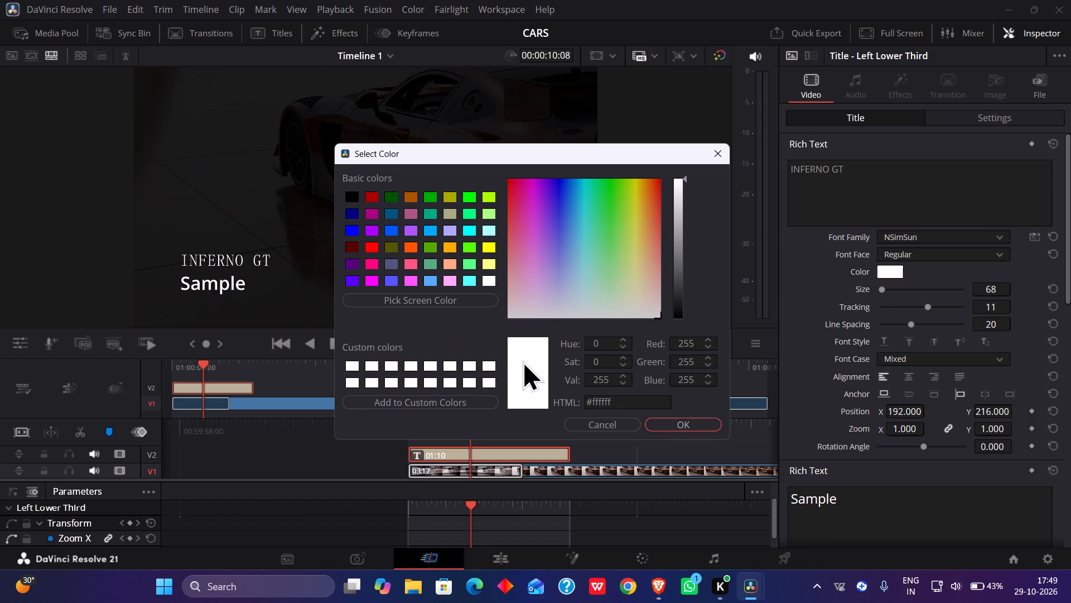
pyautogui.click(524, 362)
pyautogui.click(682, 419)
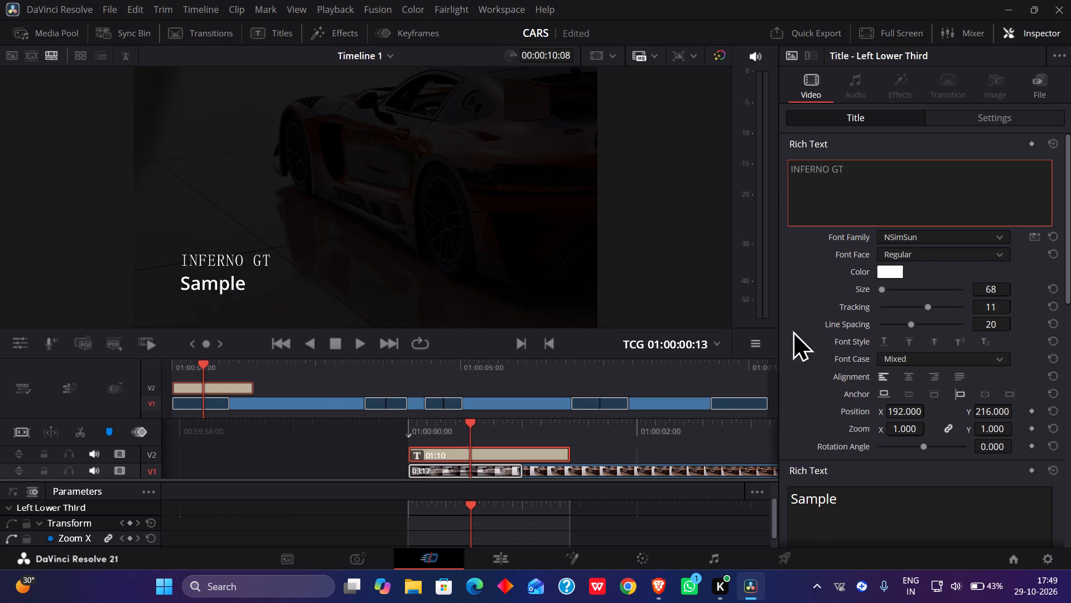
# Replace the title's second text line, Sample, with "RAW POWER".
pyautogui.scroll(-1, 904, 319)
pyautogui.click(851, 364)
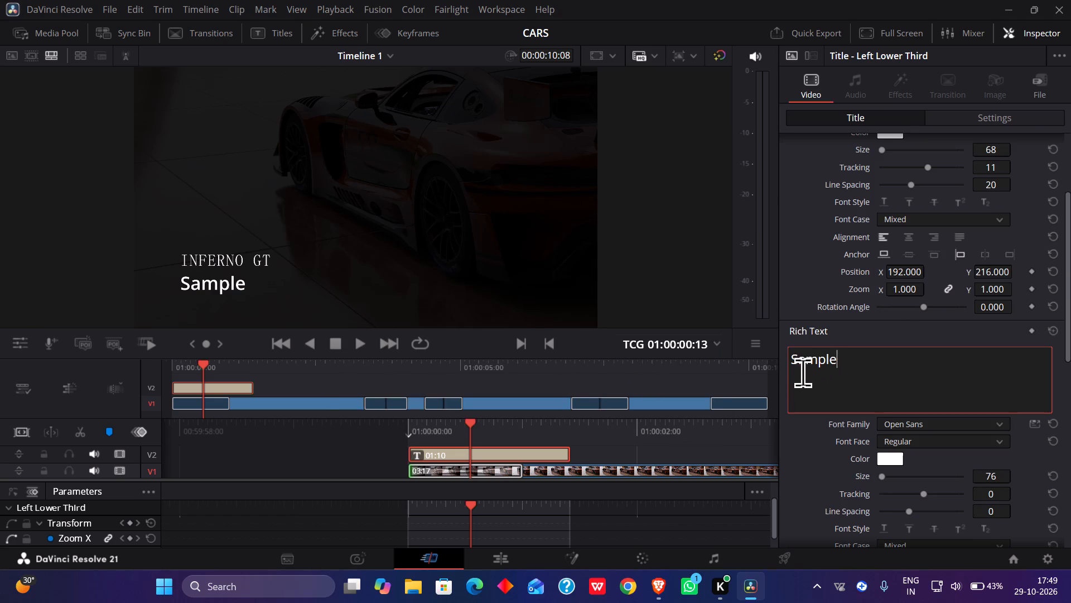
pyautogui.press('BackSpace')
pyautogui.press('BackSpace')
pyautogui.press('BackSpace')
pyautogui.press('BackSpace')
pyautogui.press('BackSpace')
pyautogui.press('BackSpace')
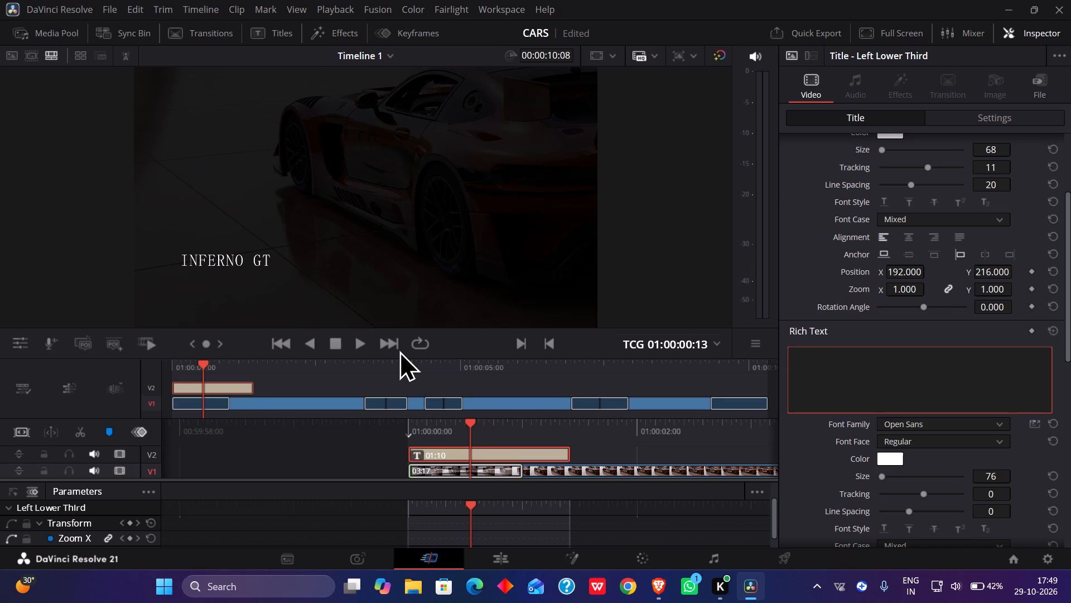
pyautogui.hotkey('shift', 'r')
pyautogui.write('AW')
pyautogui.press('space')
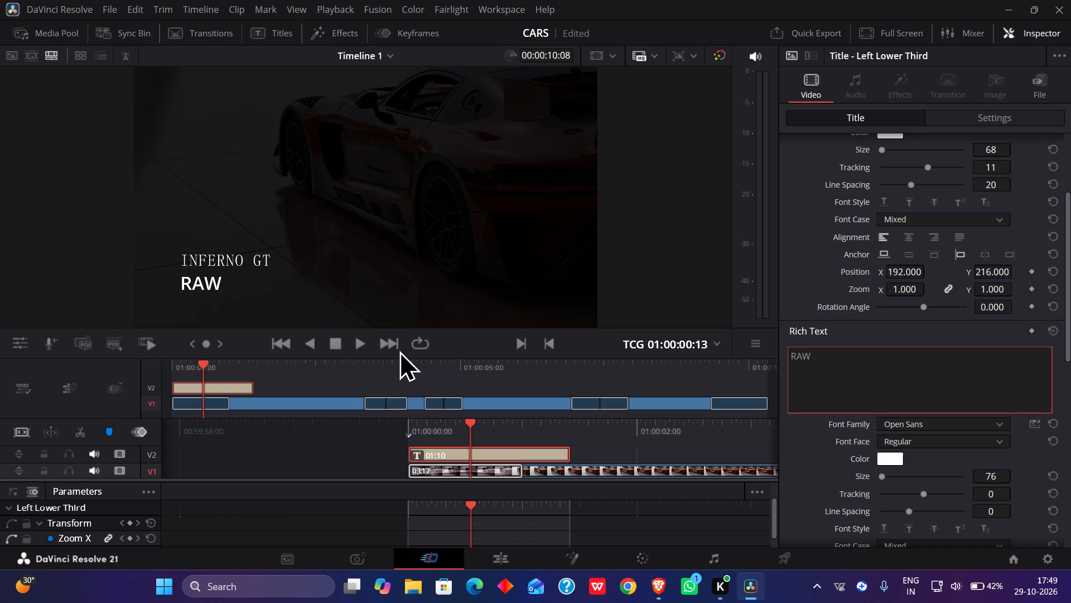
pyautogui.write('POWER')
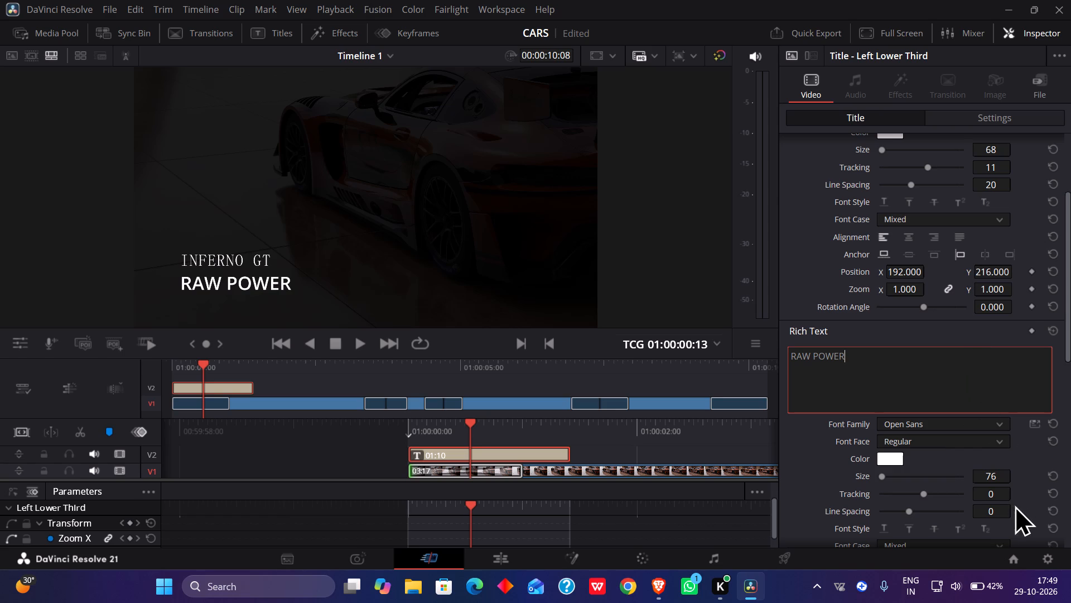
# Set the font face of the RAW POWER line to Light.
pyautogui.click(1001, 442)
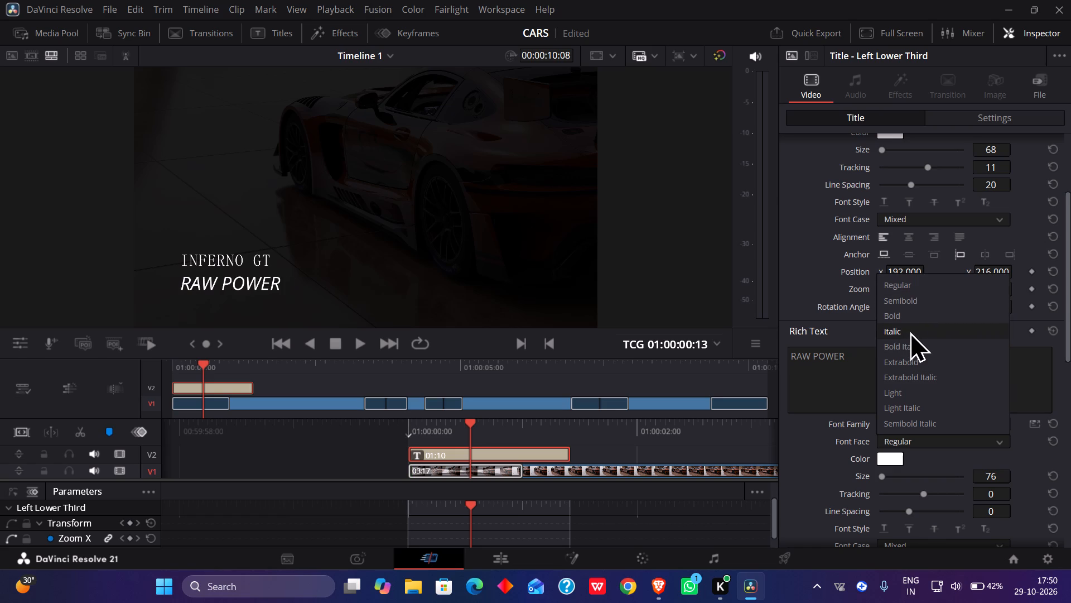
pyautogui.click(910, 389)
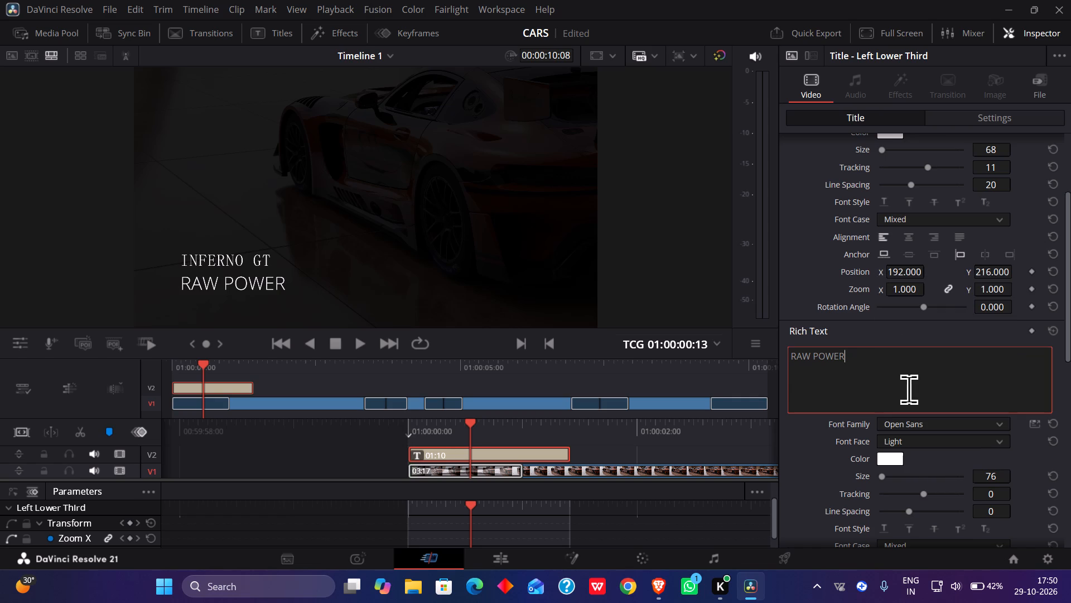
# Set the colour of the RAW POWER line to red (#ff0000).
pyautogui.click(888, 453)
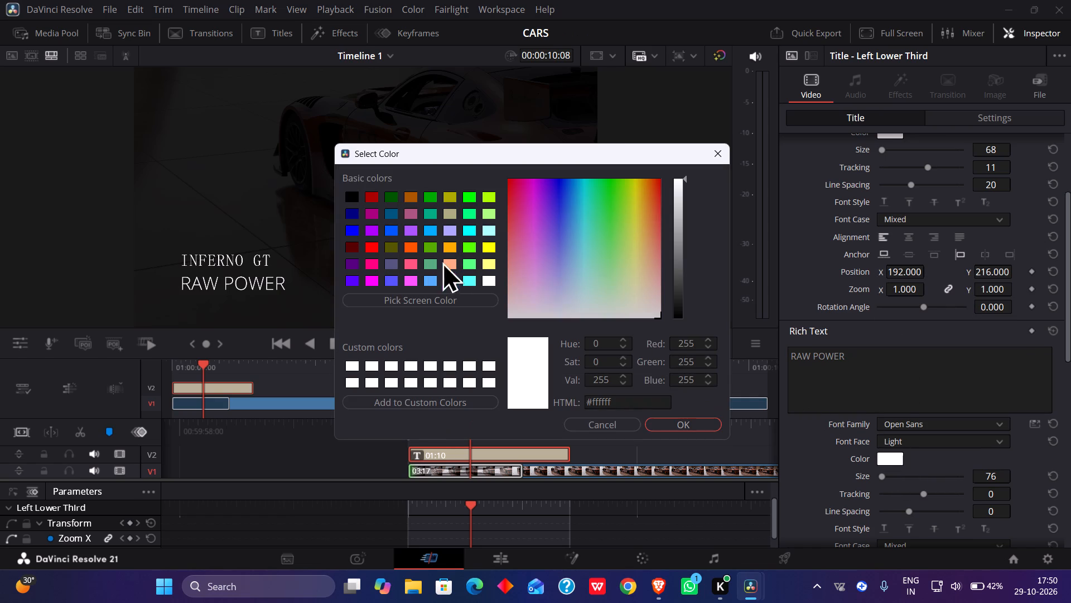
pyautogui.click(371, 248)
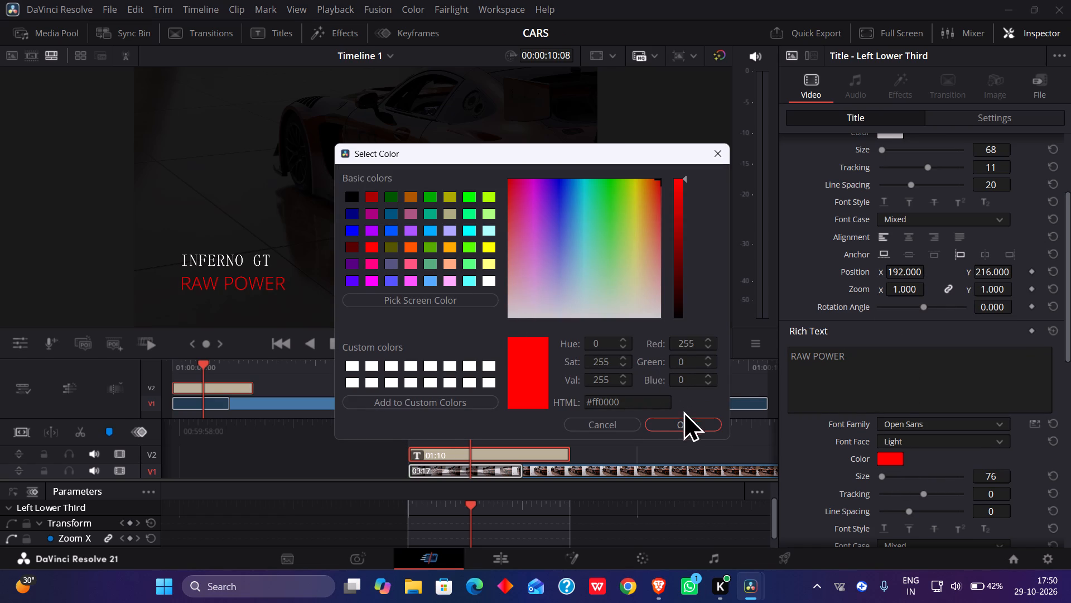
pyautogui.click(684, 421)
# Adjust the RAW POWER line's spacing: line spacing -145 and tracking 9.
pyautogui.scroll(-1, 967, 329)
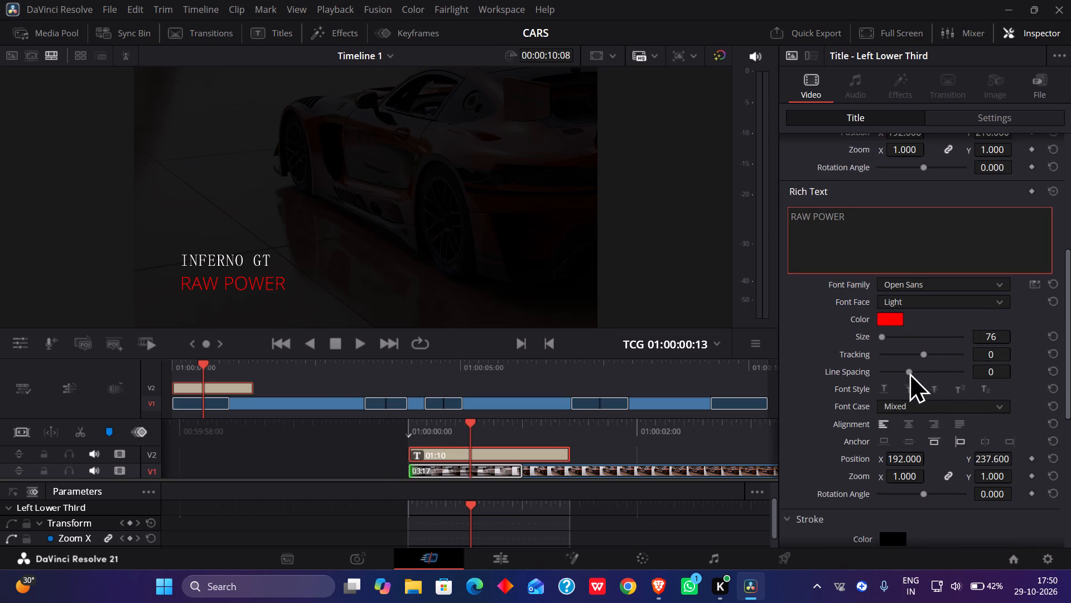
pyautogui.moveTo(909, 372); pyautogui.dragTo(906, 372)
pyautogui.moveTo(906, 372); pyautogui.dragTo(913, 368)
pyautogui.moveTo(913, 368); pyautogui.dragTo(894, 371)
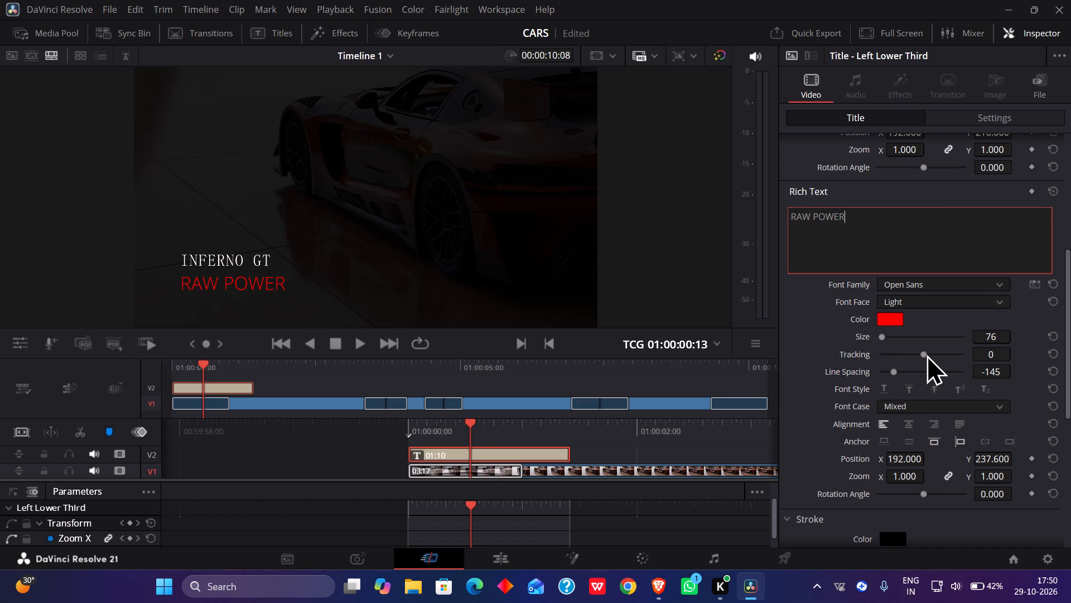
pyautogui.moveTo(921, 354); pyautogui.dragTo(925, 353)
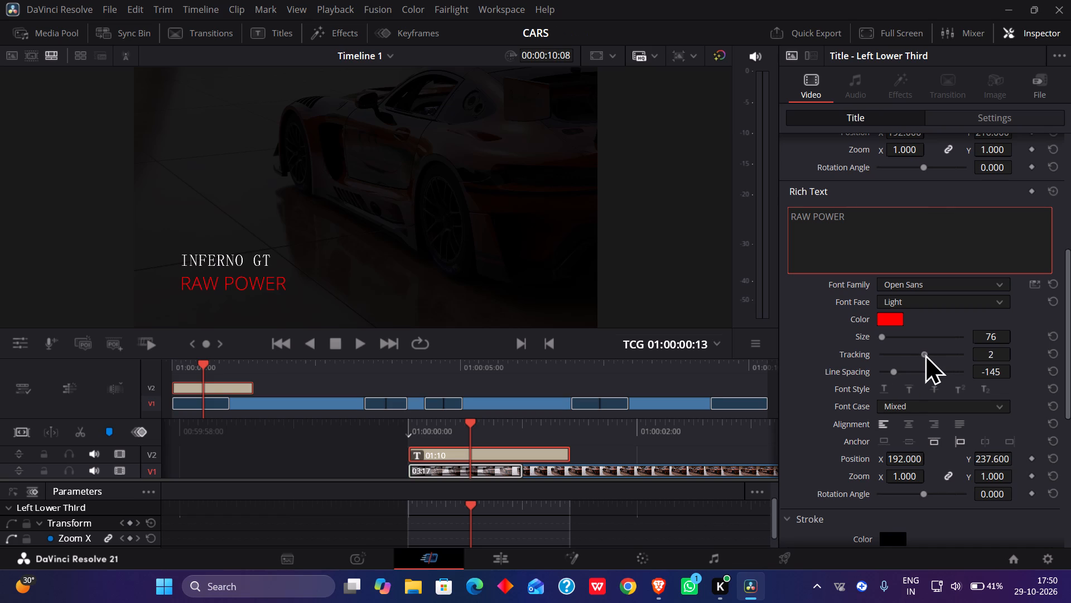
pyautogui.moveTo(925, 353); pyautogui.dragTo(927, 352)
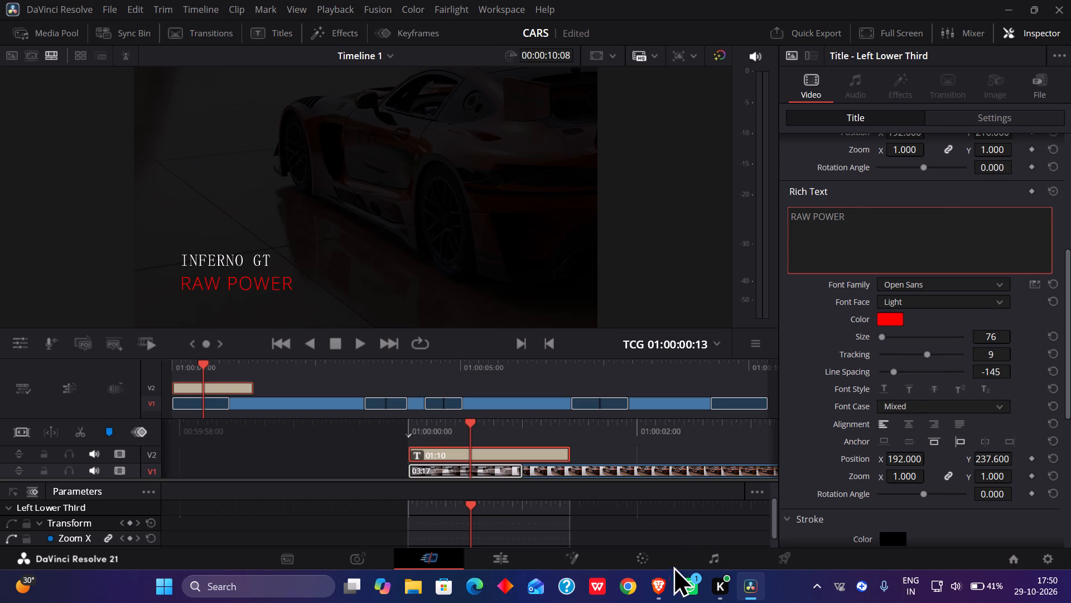
# Switch to the Brave browser, skip ahead in the Titles in Cut Page lesson to the second text line's styling, and pause it.
pyautogui.click(644, 504)
pyautogui.click(469, 277)
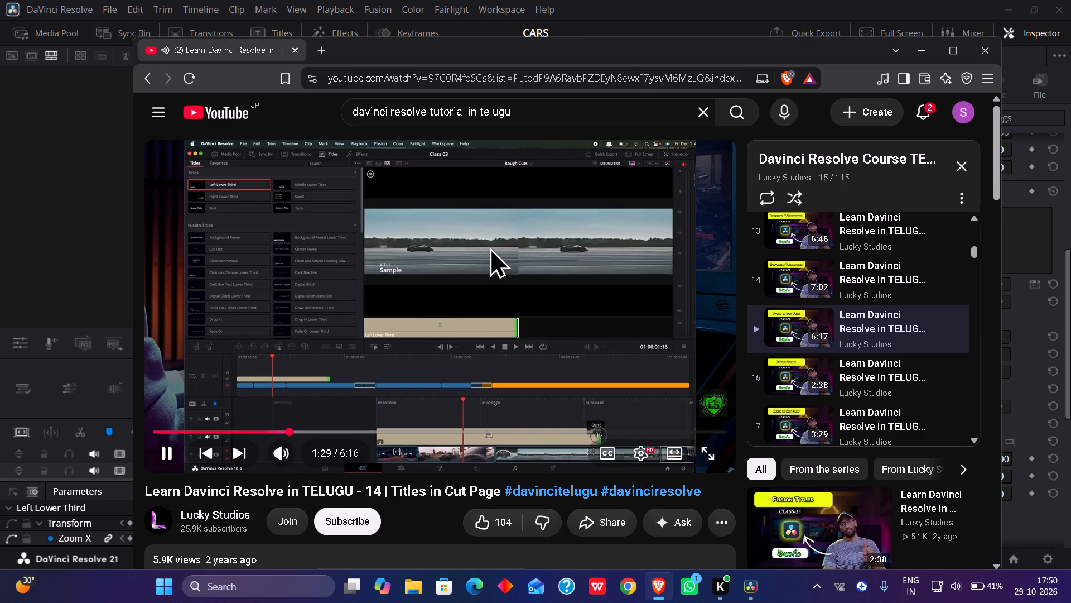
pyautogui.press('Right')
pyautogui.press('Right')
pyautogui.press('Right')
pyautogui.press('Right')
pyautogui.press('Right')
pyautogui.press('Right')
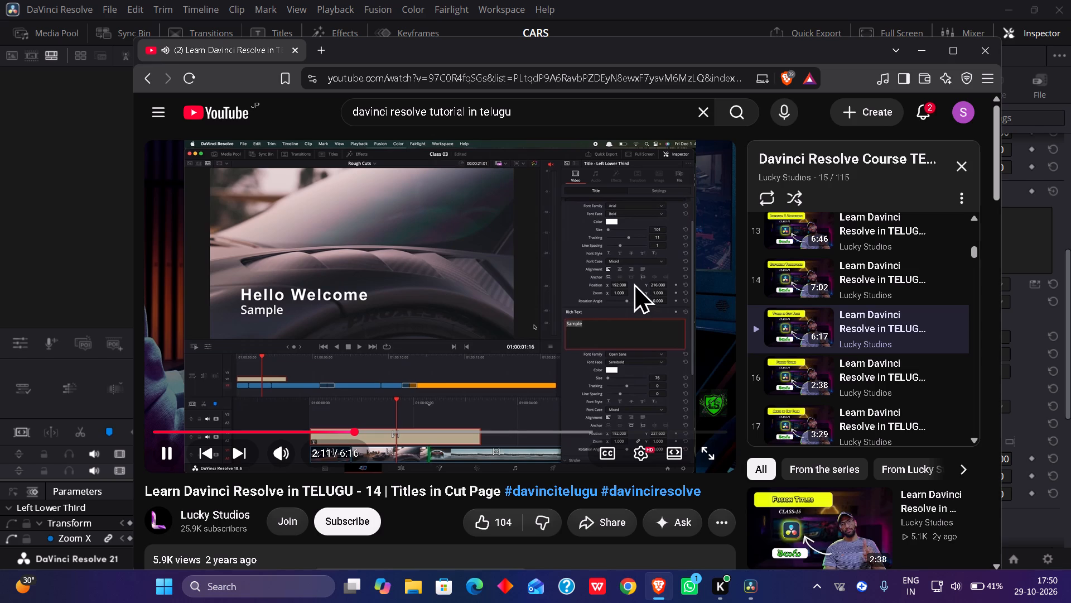
pyautogui.press('Right')
pyautogui.press('Right')
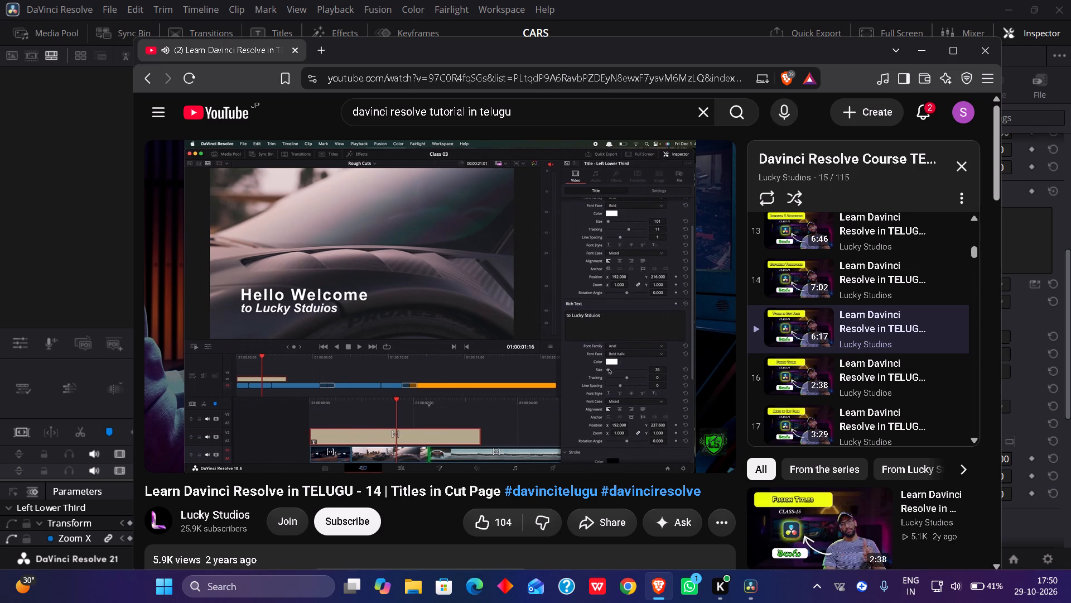
pyautogui.click(607, 293)
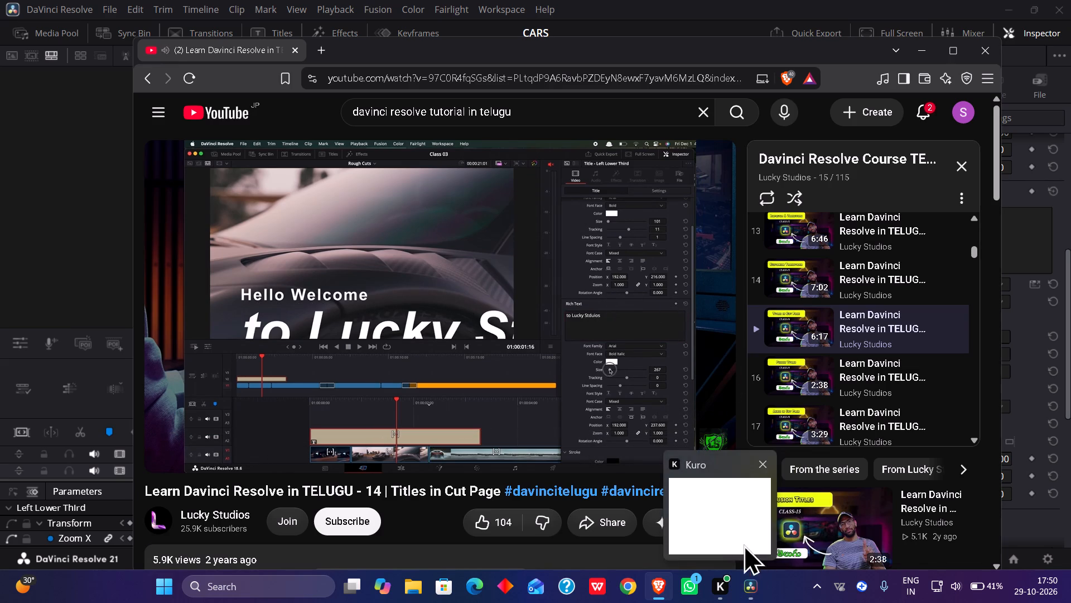
# Back in DaVinci Resolve, set the font face of the RAW POWER line to Bold Italic.
pyautogui.click(747, 505)
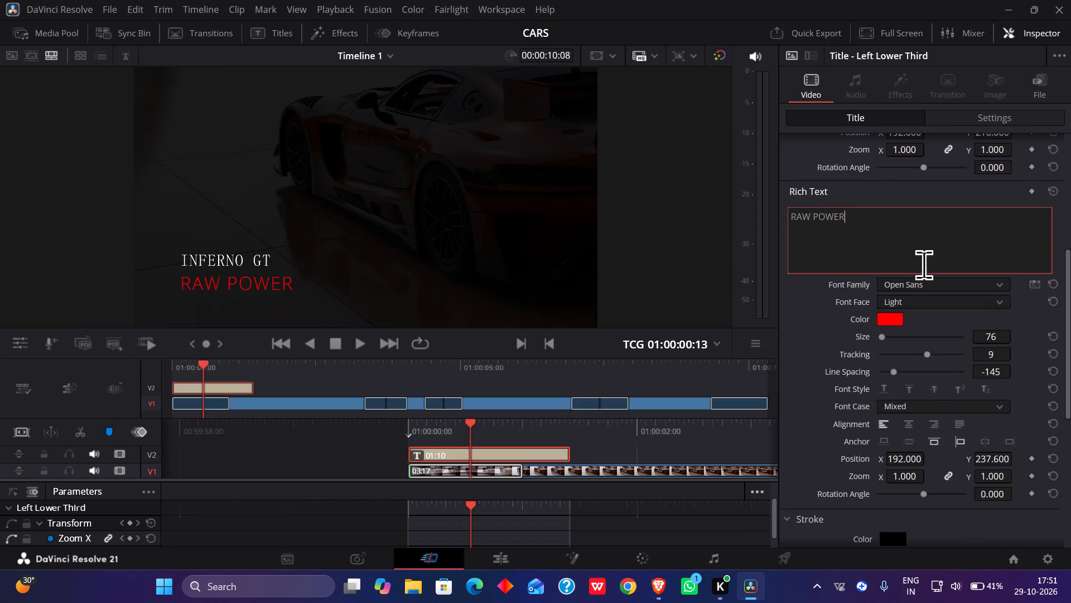
pyautogui.click(930, 296)
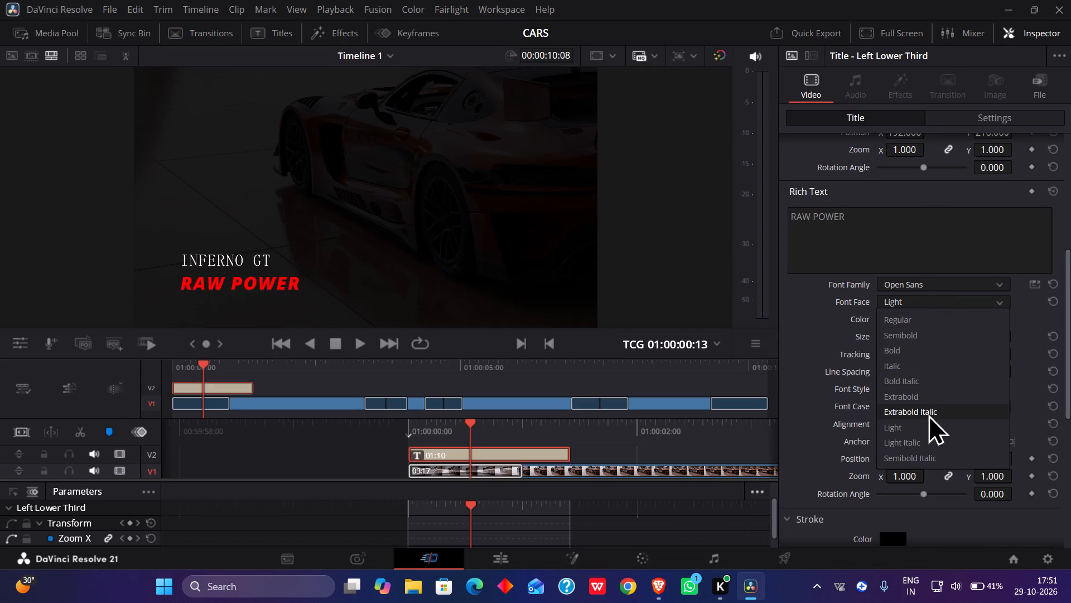
pyautogui.scroll(-5, 921, 436)
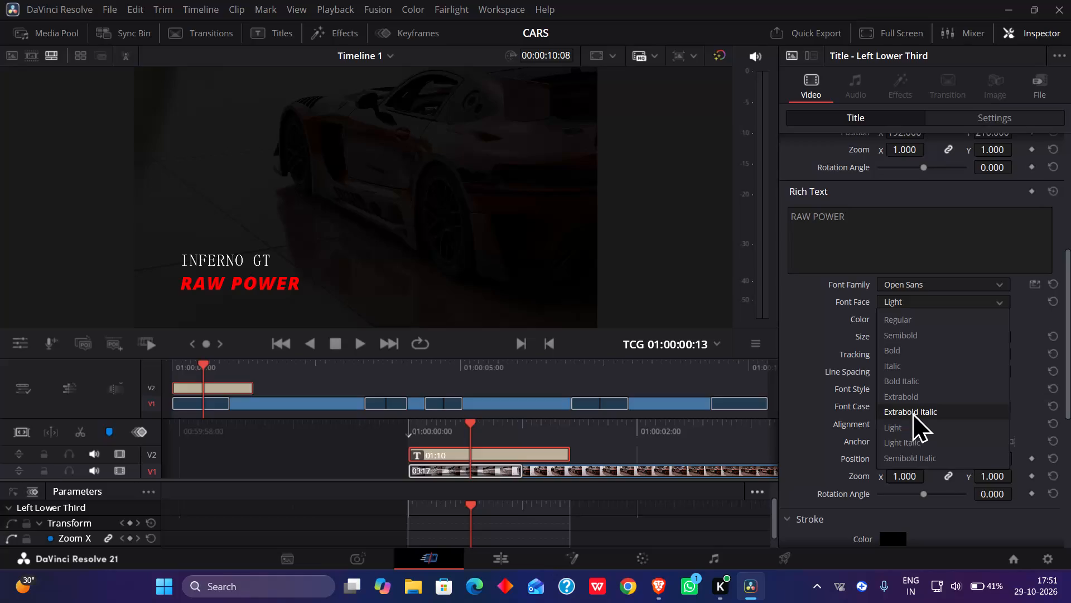
pyautogui.click(914, 376)
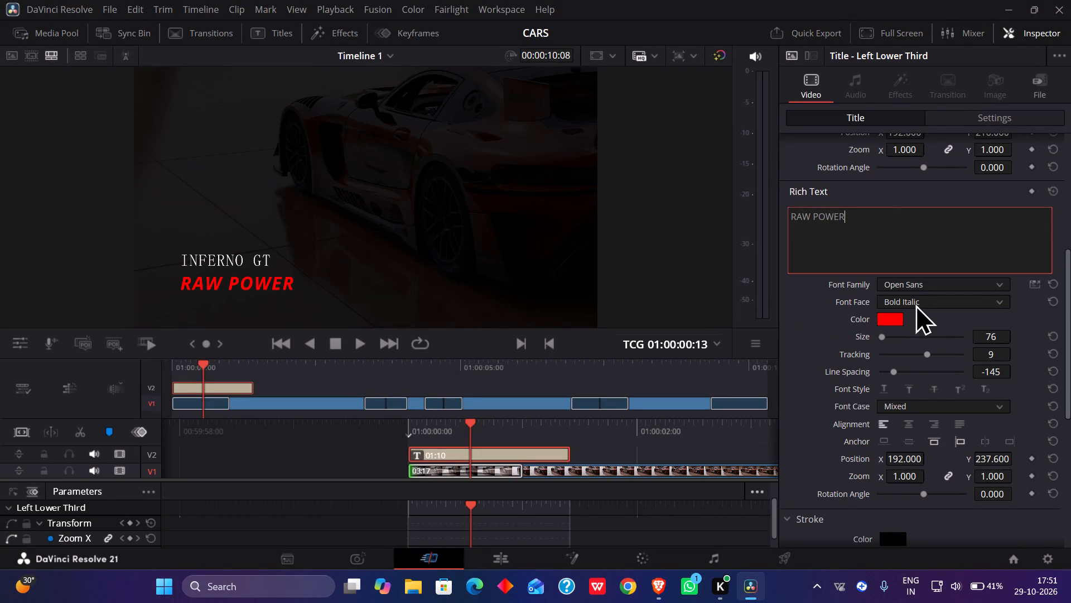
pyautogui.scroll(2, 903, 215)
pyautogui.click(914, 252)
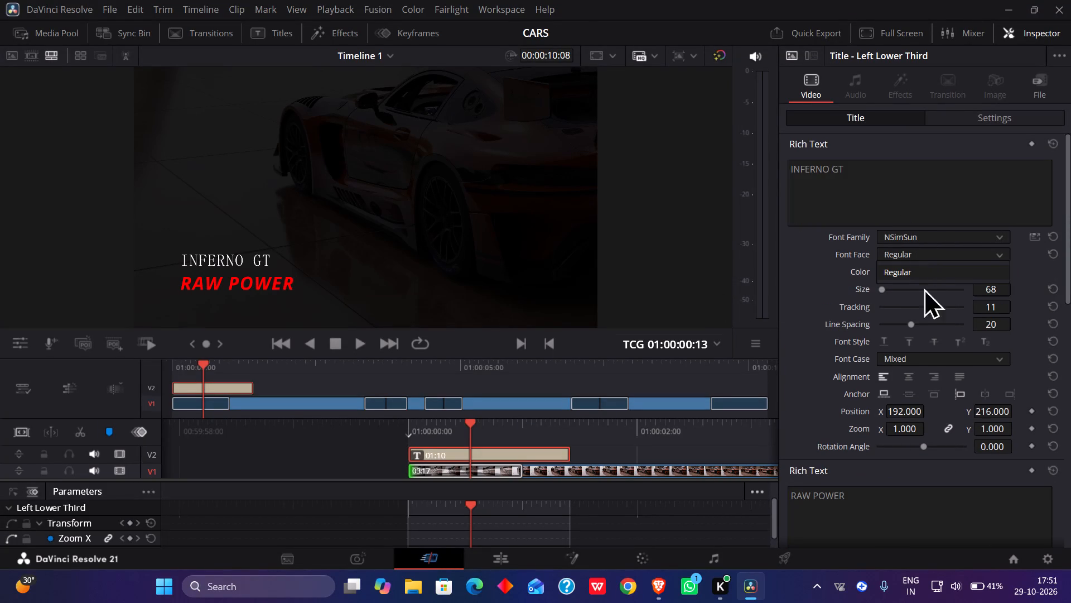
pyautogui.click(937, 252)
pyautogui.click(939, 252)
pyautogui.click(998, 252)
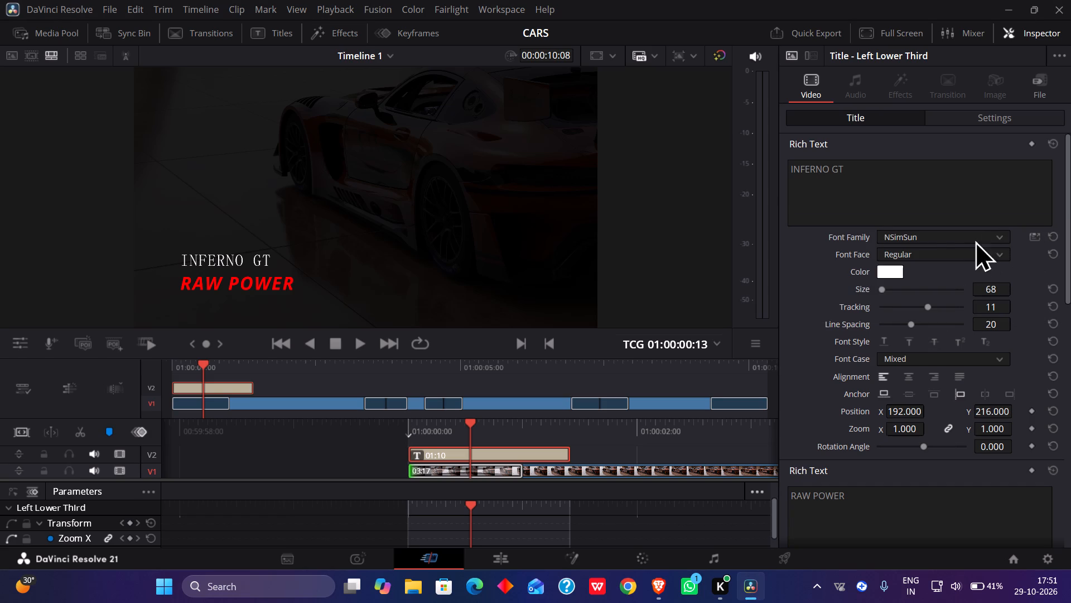
# Change the font family of the INFERNO GT line to Open Sans Condensed.
pyautogui.click(997, 236)
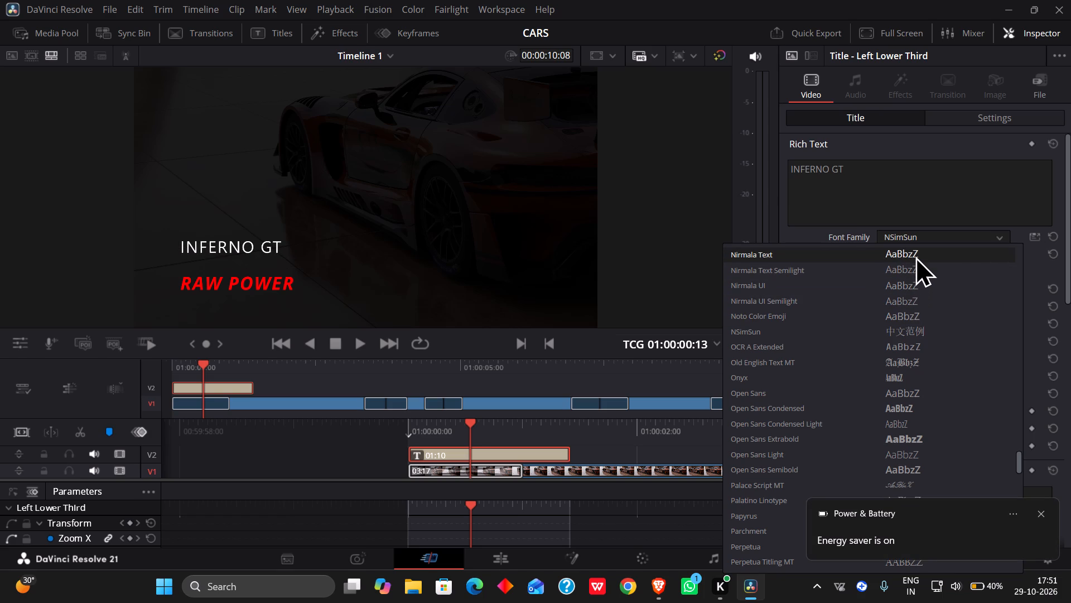
pyautogui.click(908, 408)
# Try several text sizes for the INFERNO GT line and set its size to 60.
pyautogui.click(882, 289)
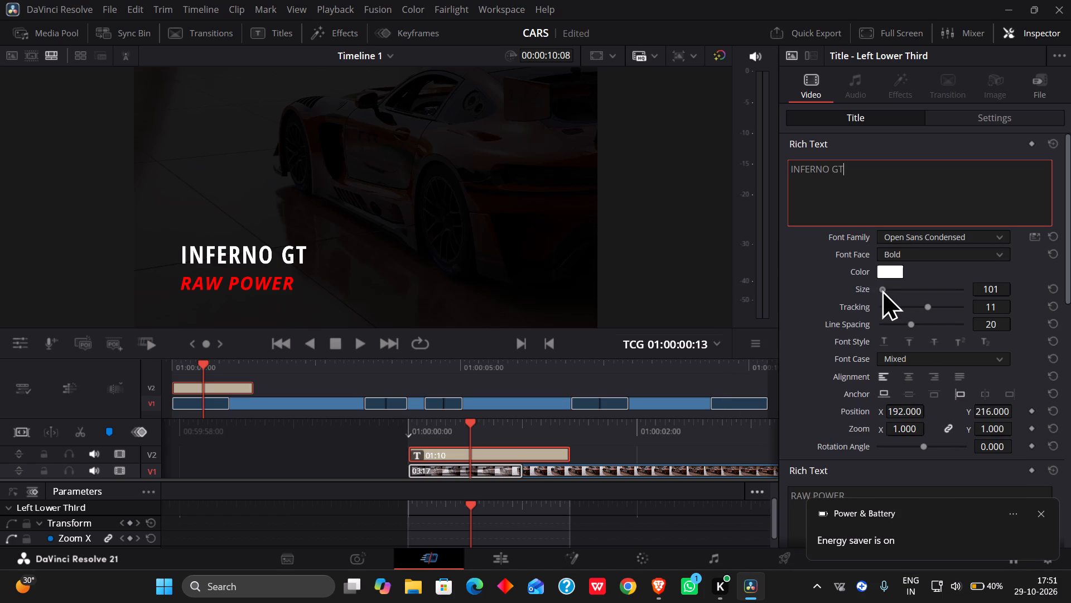
pyautogui.click(882, 289)
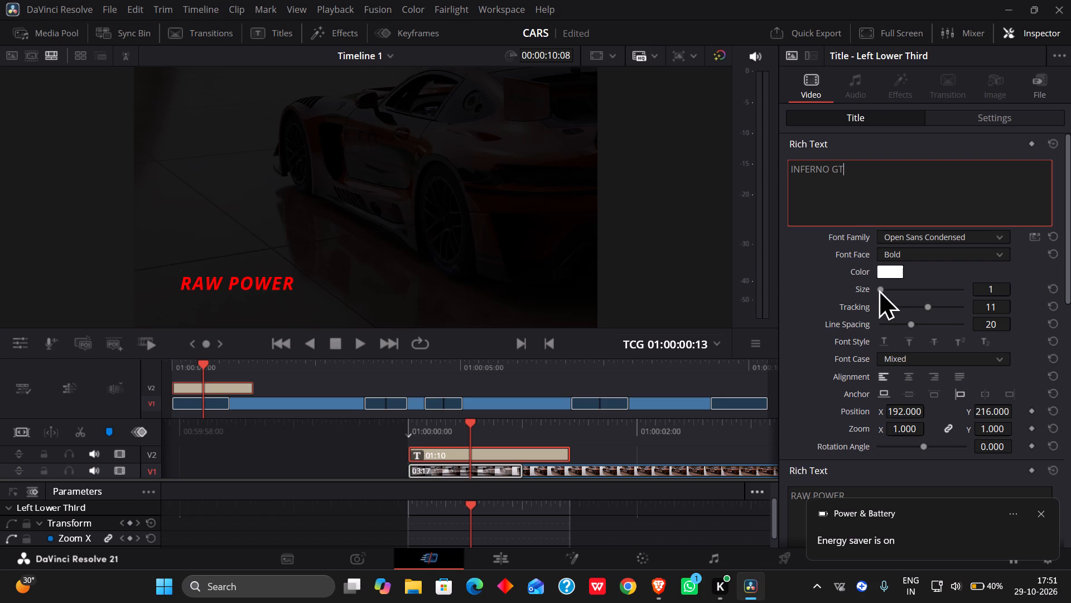
pyautogui.click(879, 288)
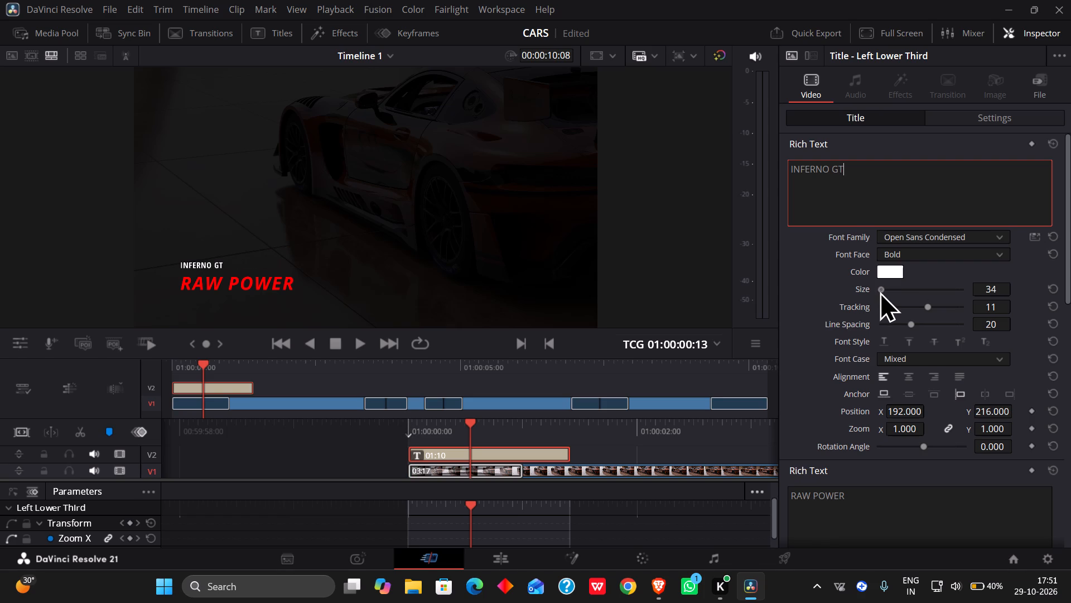
pyautogui.click(999, 290)
pyautogui.moveTo(999, 290); pyautogui.dragTo(1010, 289)
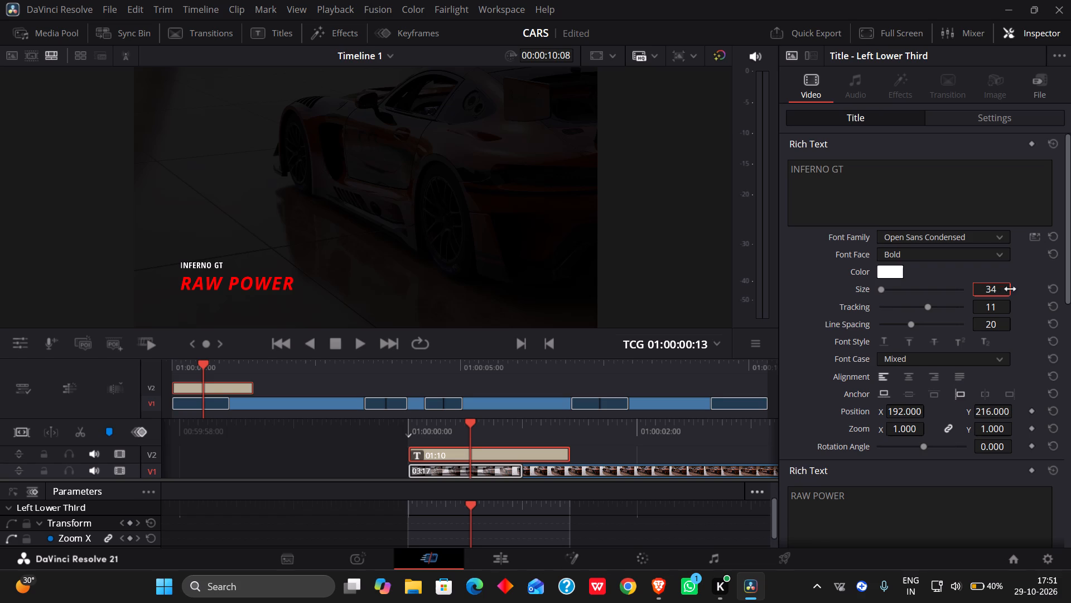
pyautogui.moveTo(1010, 289); pyautogui.dragTo(1014, 289)
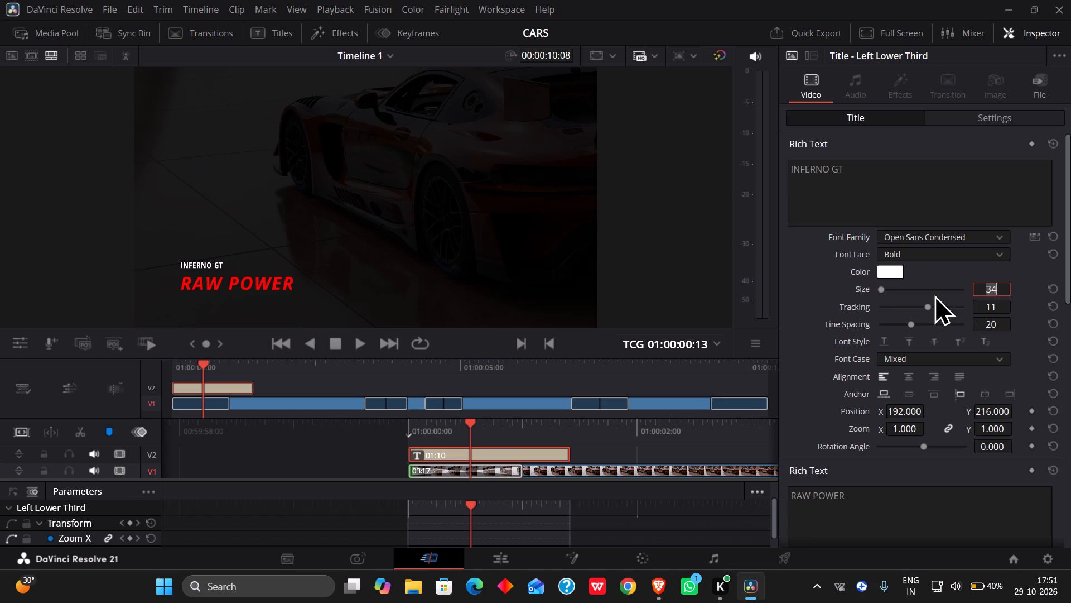
pyautogui.press('BackSpace')
pyautogui.write('60')
pyautogui.press('Return')
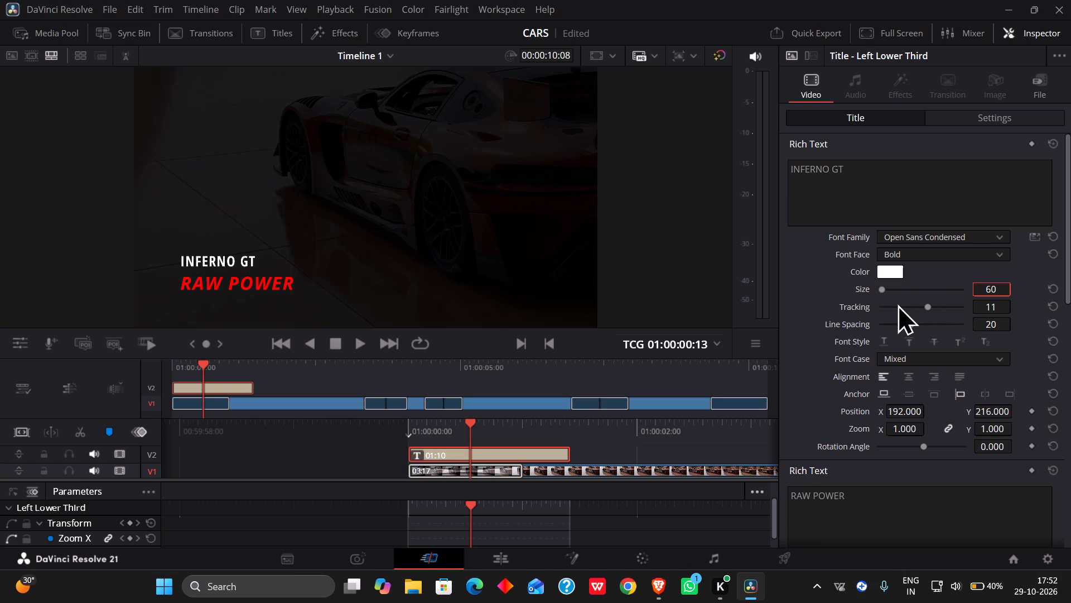
pyautogui.press('BackSpace')
# Set the line spacing of the RAW POWER line to -138.
pyautogui.scroll(-2, 982, 297)
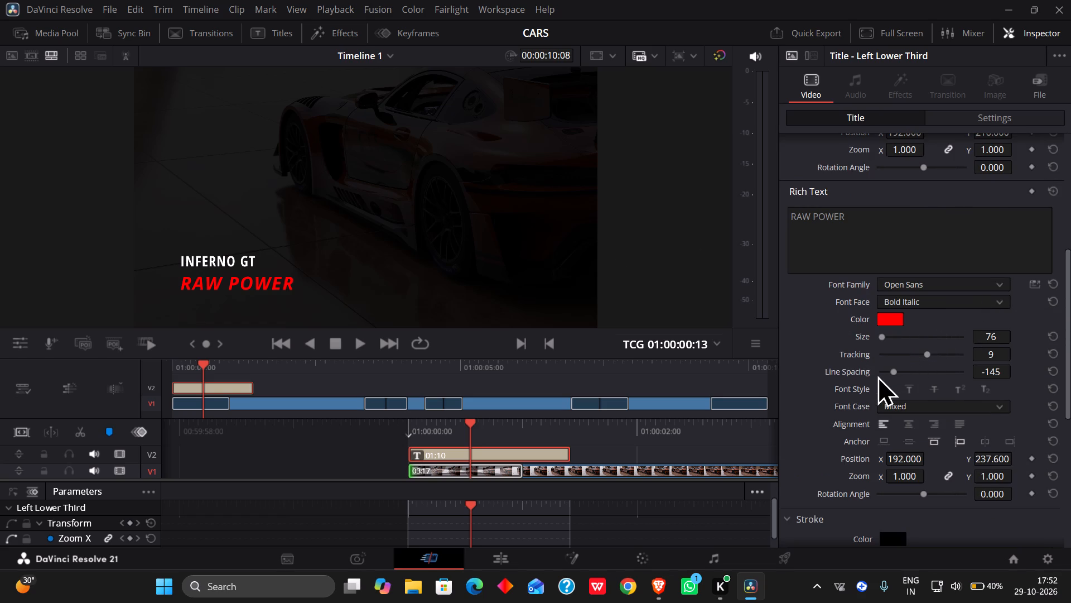
pyautogui.click(893, 368)
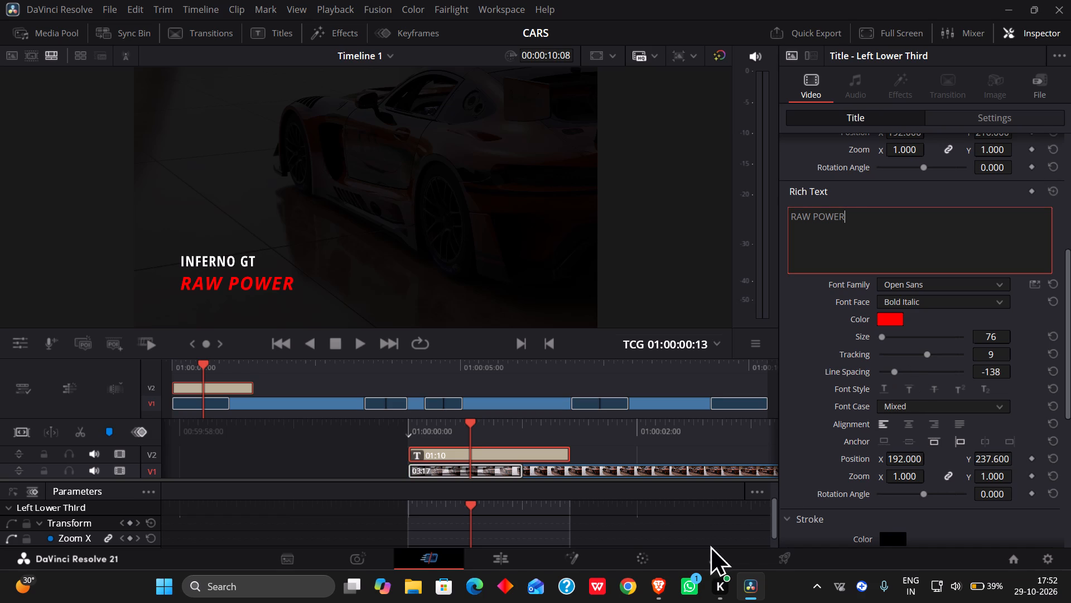
# Switch to the Brave browser, watch the lesson's part on stroke and drop shadow settings, and pause it at 2:54.
pyautogui.click(658, 525)
pyautogui.click(428, 258)
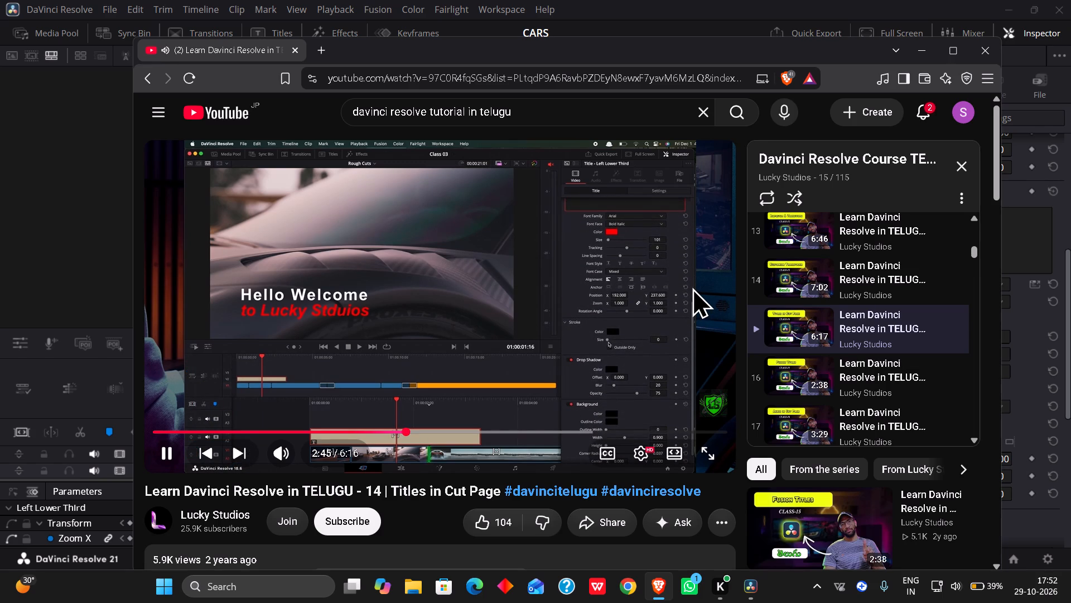
pyautogui.click(561, 336)
pyautogui.click(567, 339)
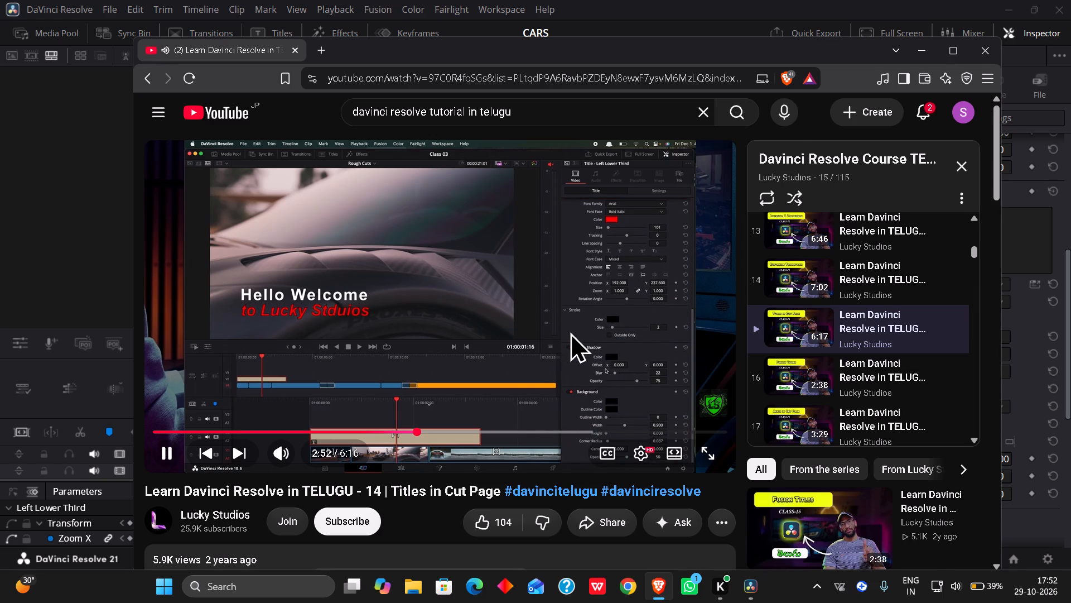
pyautogui.click(604, 300)
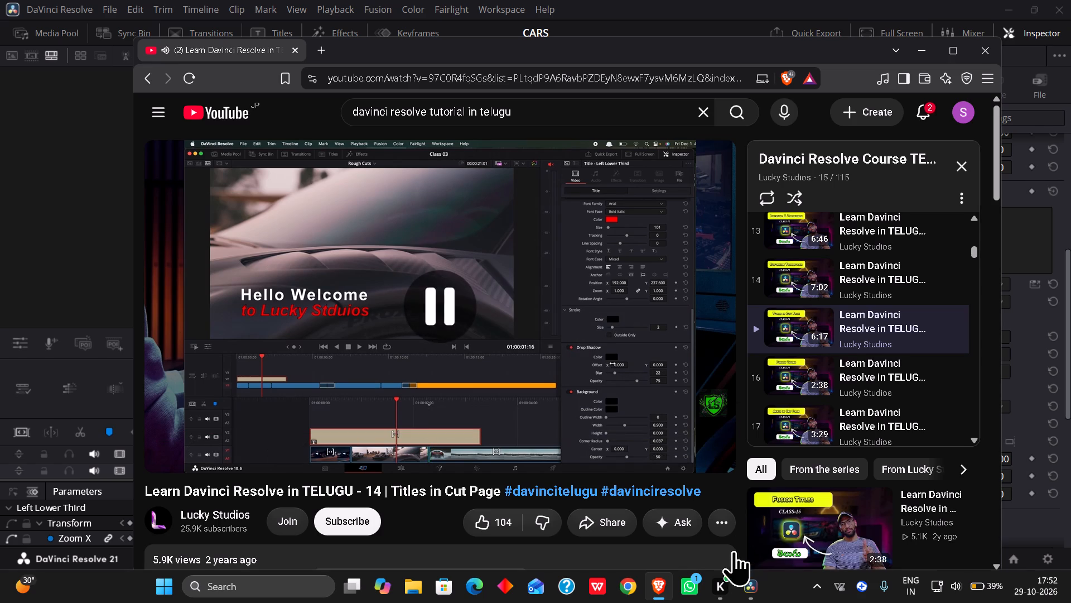
# Switch back to DaVinci Resolve and set the title's stroke size to 2.
pyautogui.click(760, 502)
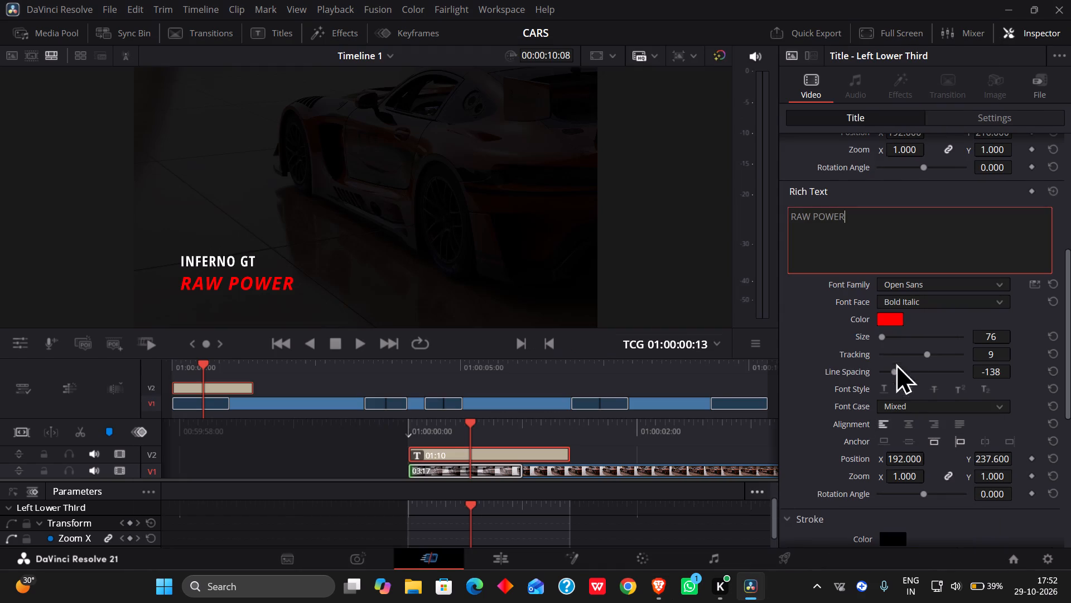
pyautogui.scroll(-1, 905, 383)
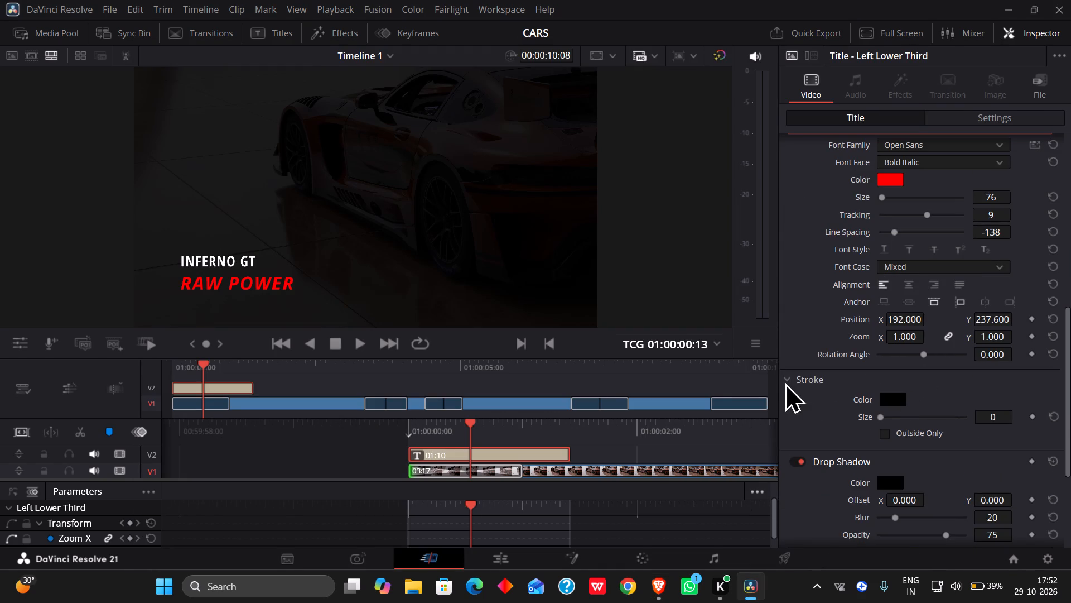
pyautogui.moveTo(879, 414); pyautogui.dragTo(881, 414)
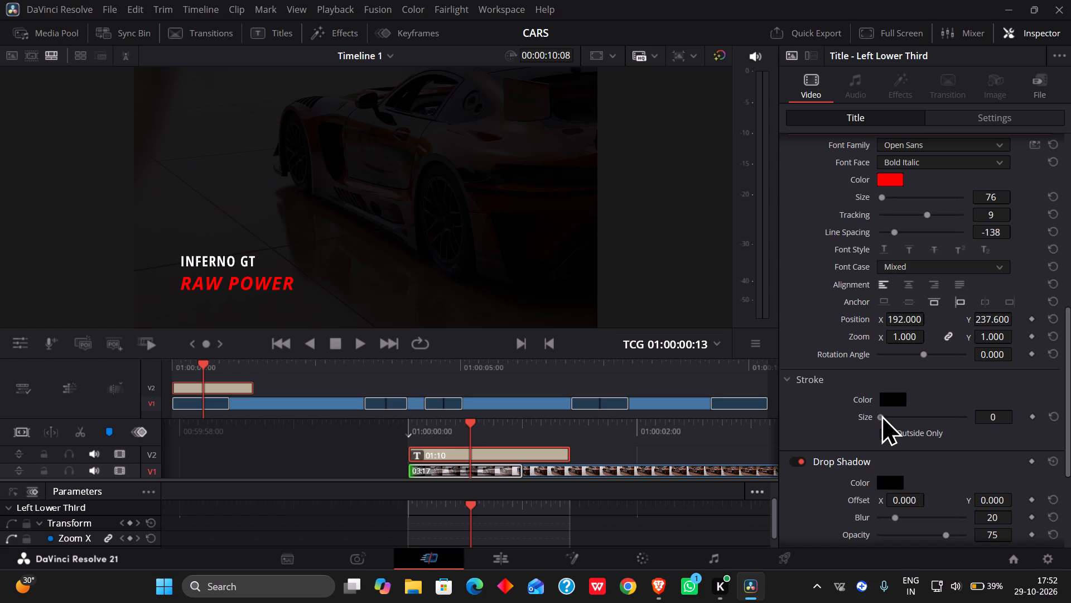
pyautogui.moveTo(881, 414); pyautogui.dragTo(892, 417)
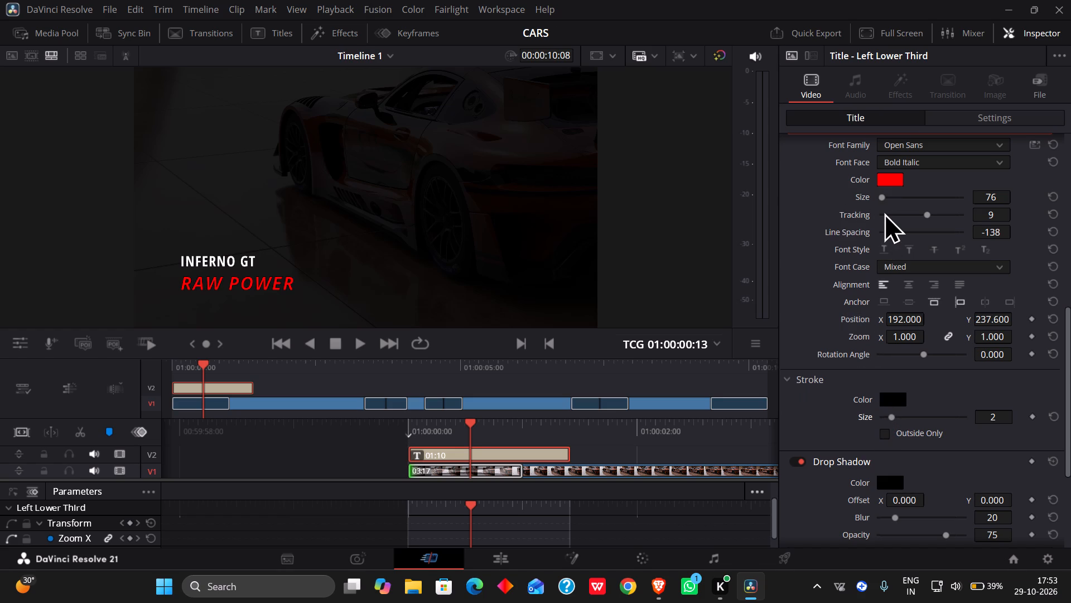
# Set the title's drop shadow offset to X 4 and Y -5.
pyautogui.scroll(2, 853, 242)
pyautogui.scroll(-1, 877, 275)
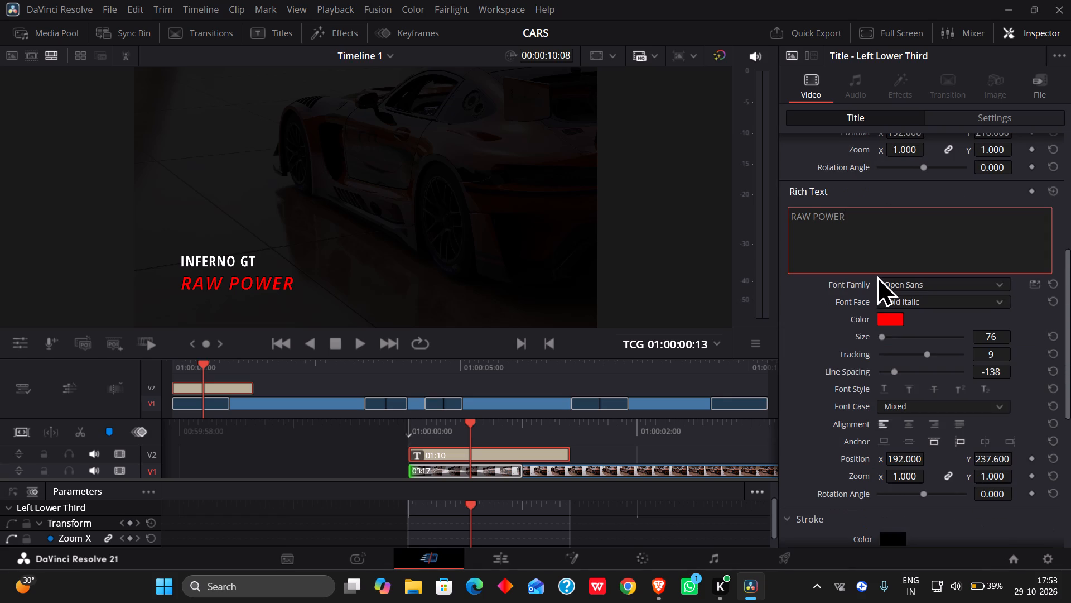
pyautogui.scroll(-1, 810, 194)
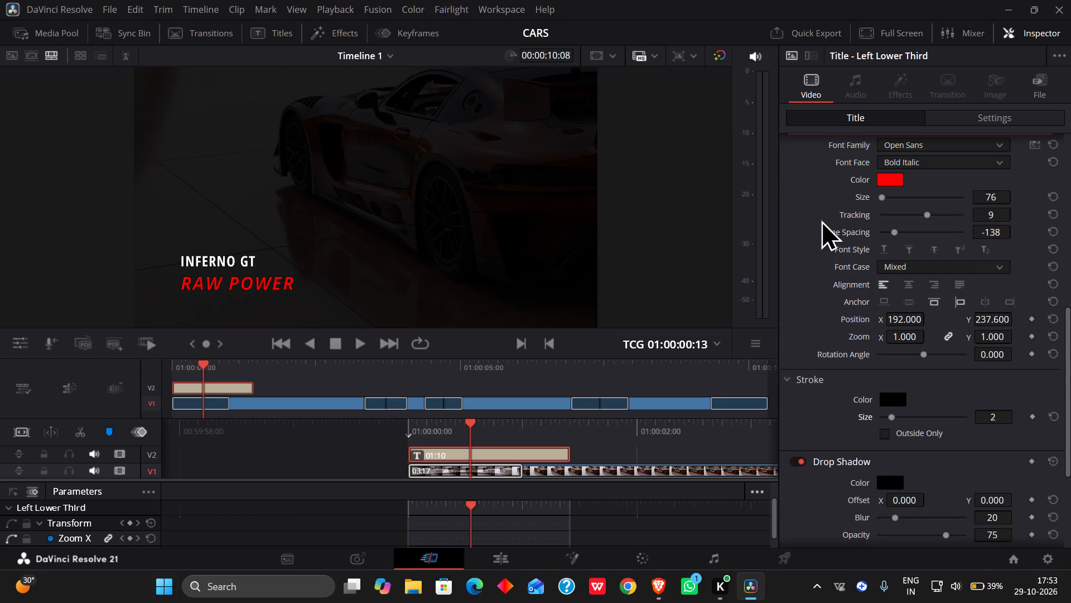
pyautogui.scroll(-3, 852, 319)
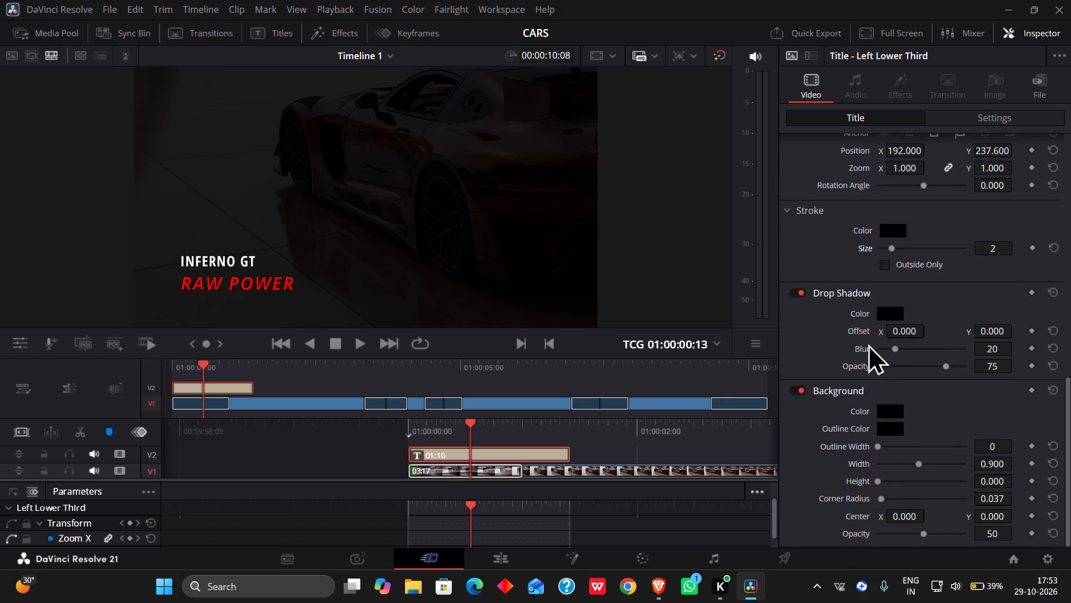
pyautogui.click(899, 332)
pyautogui.click(988, 334)
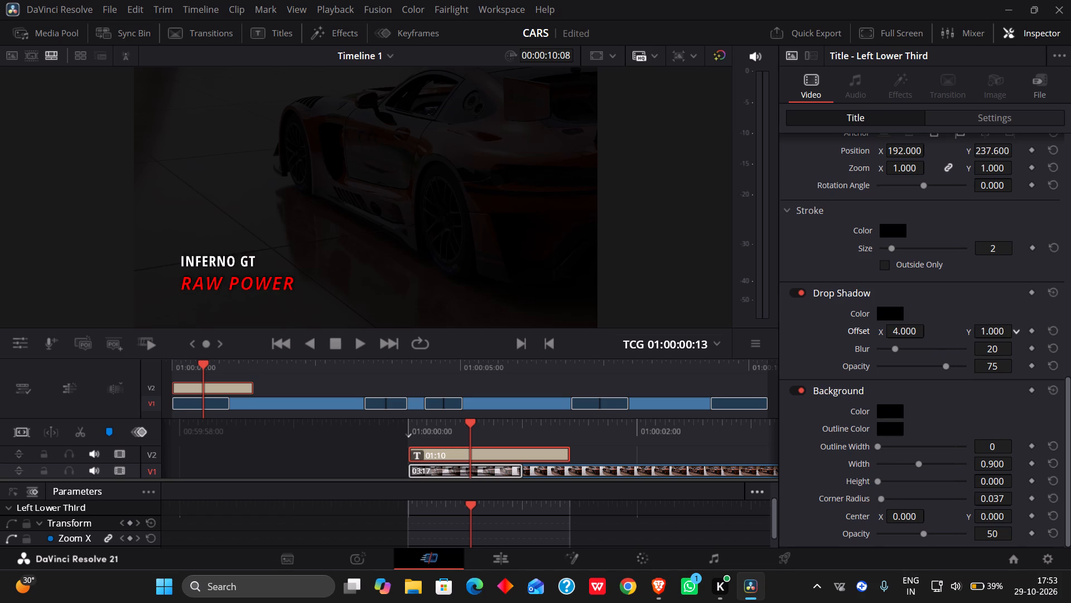
pyautogui.moveTo(991, 330); pyautogui.dragTo(981, 333)
pyautogui.moveTo(981, 333); pyautogui.dragTo(990, 342)
pyautogui.moveTo(990, 342); pyautogui.dragTo(989, 344)
# Try several drop shadow blur amounts, settle on a blur of 23, and raise the drop shadow opacity to 100.
pyautogui.moveTo(895, 347); pyautogui.dragTo(909, 344)
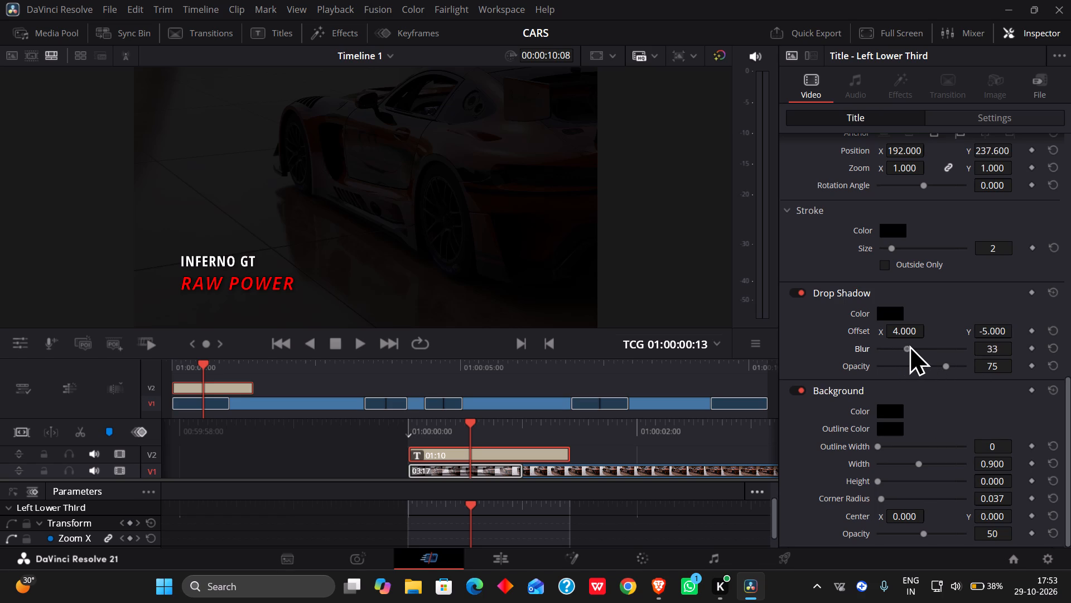
pyautogui.moveTo(909, 344); pyautogui.dragTo(947, 348)
pyautogui.moveTo(947, 348); pyautogui.dragTo(914, 362)
pyautogui.moveTo(914, 362); pyautogui.dragTo(898, 361)
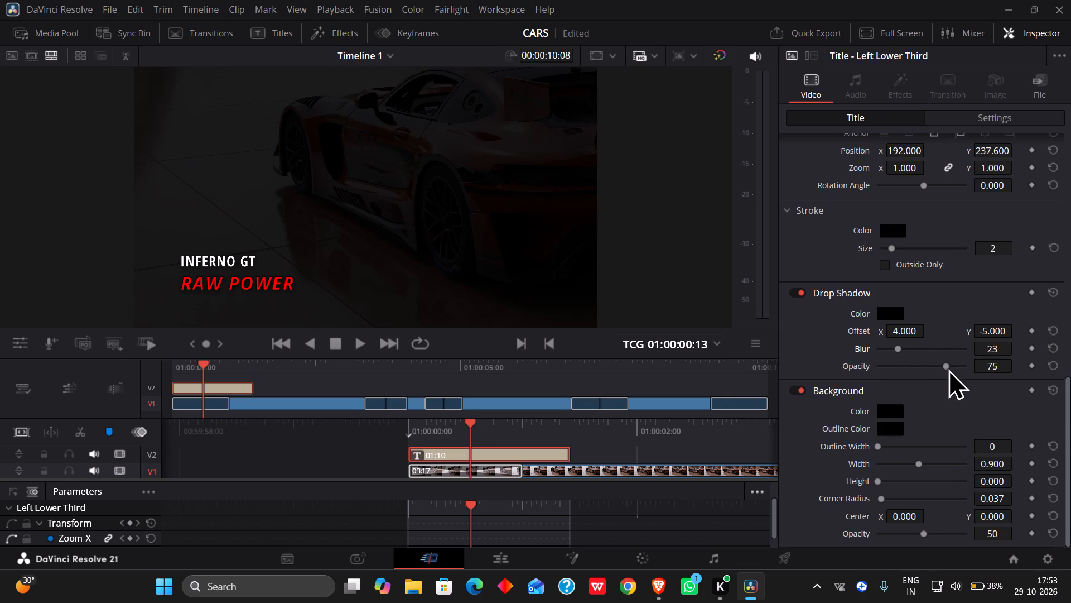
pyautogui.moveTo(944, 362); pyautogui.dragTo(976, 356)
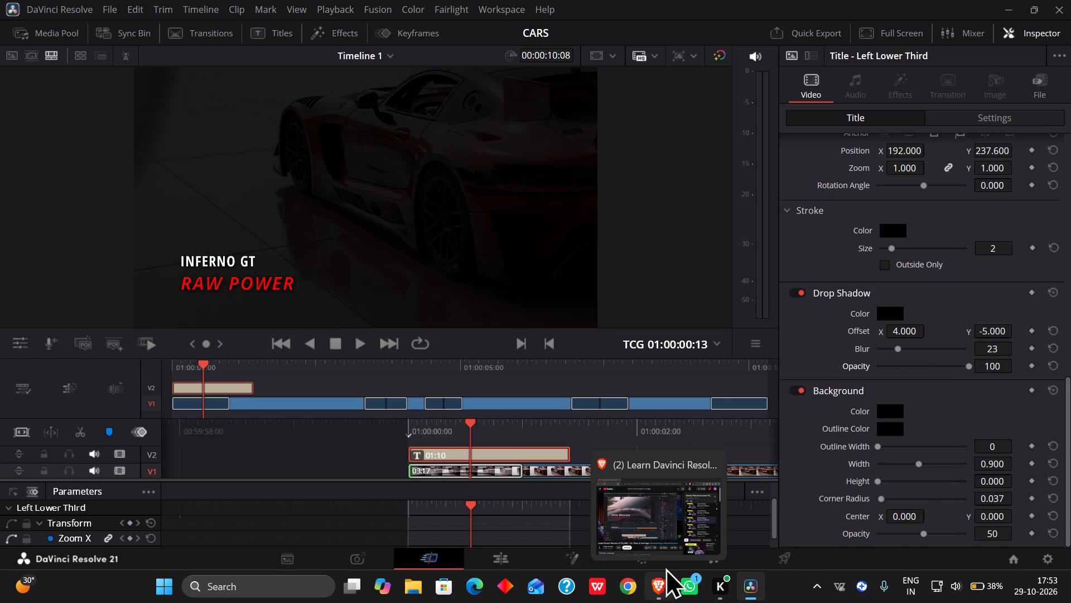
# Switch to the Brave browser, watch the lesson's part on drop shadow offset, and pause it at 3:02.
pyautogui.click(655, 521)
pyautogui.click(506, 310)
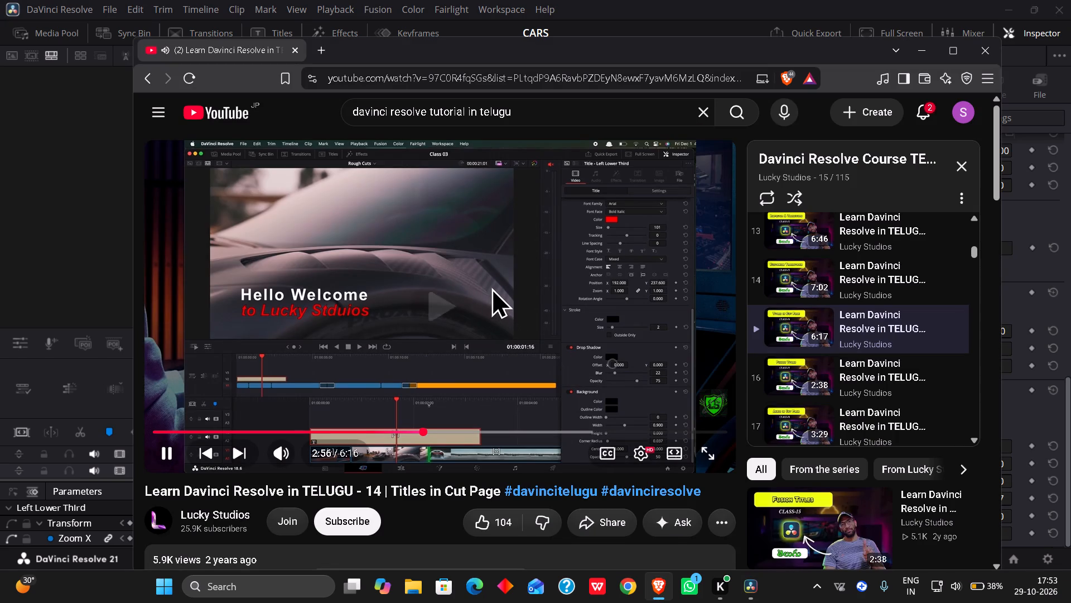
pyautogui.click(505, 262)
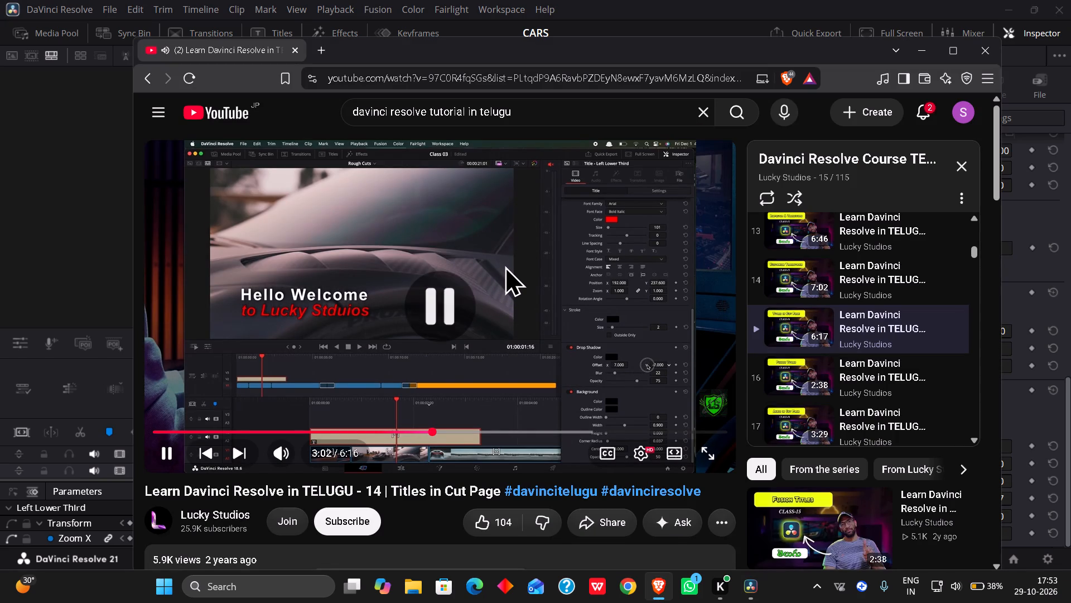
# Switch back to DaVinci Resolve and play the timeline to preview the title over the car clip, stopping at 01:00:01:14.
pyautogui.click(719, 500)
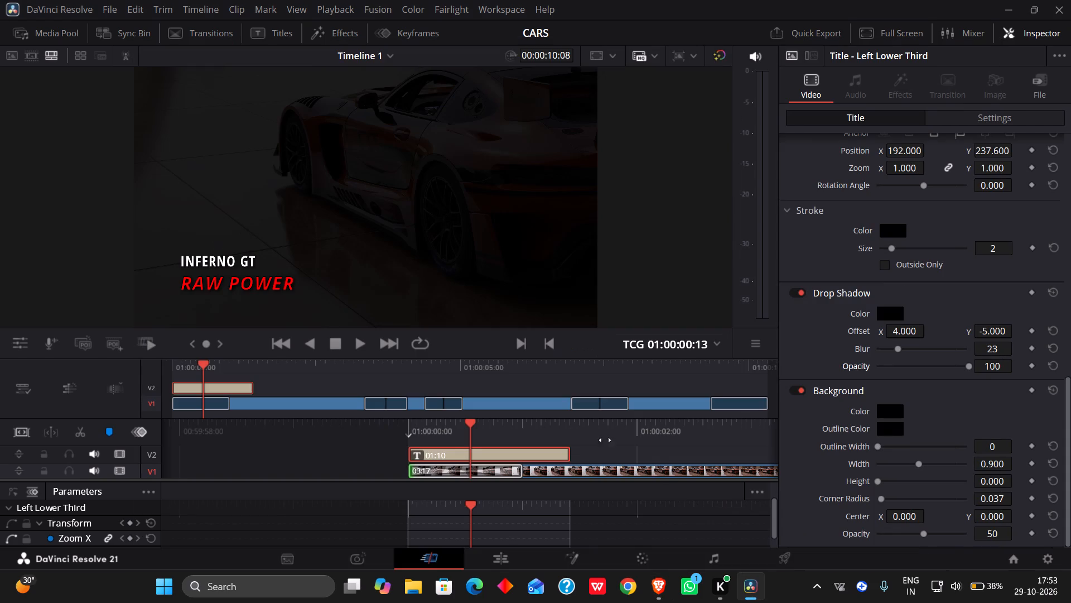
pyautogui.press('l')
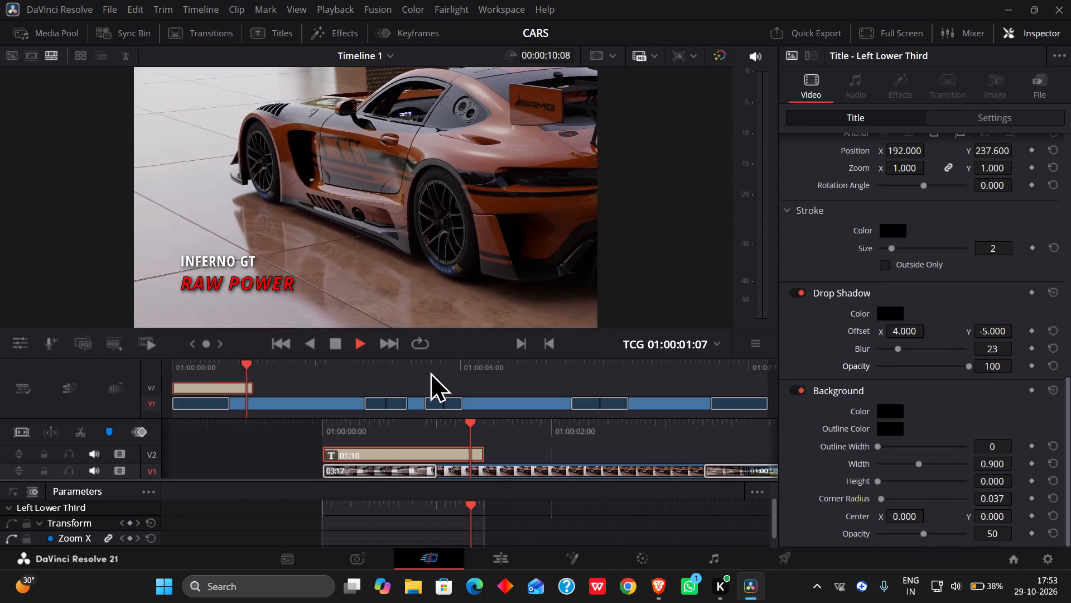
pyautogui.press('space')
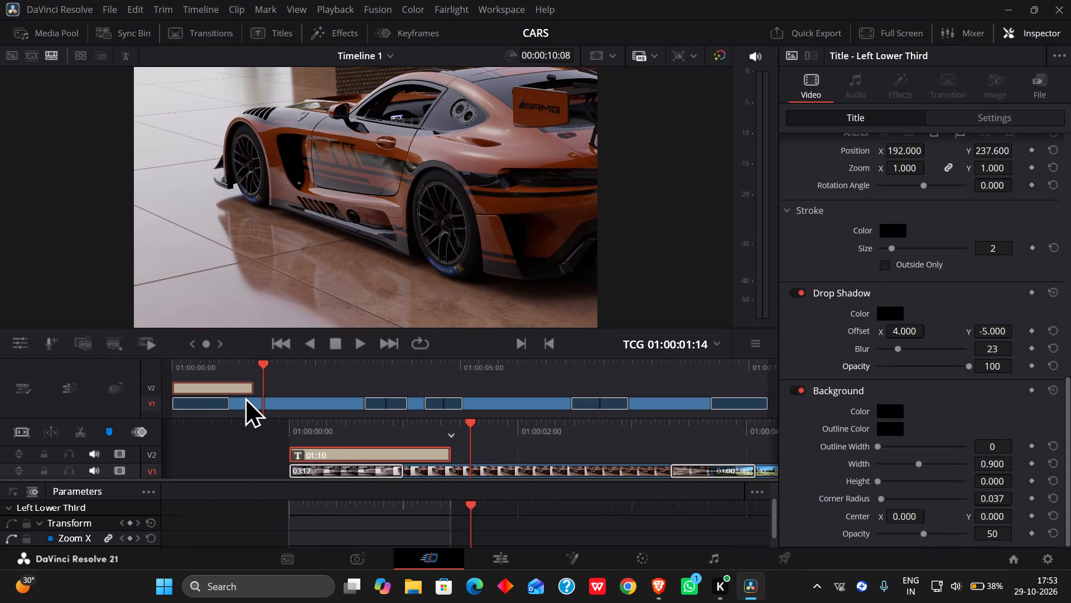
# Extend the end of the Left Lower Third title clip on V2 to a duration of 01:16.
pyautogui.click(247, 390)
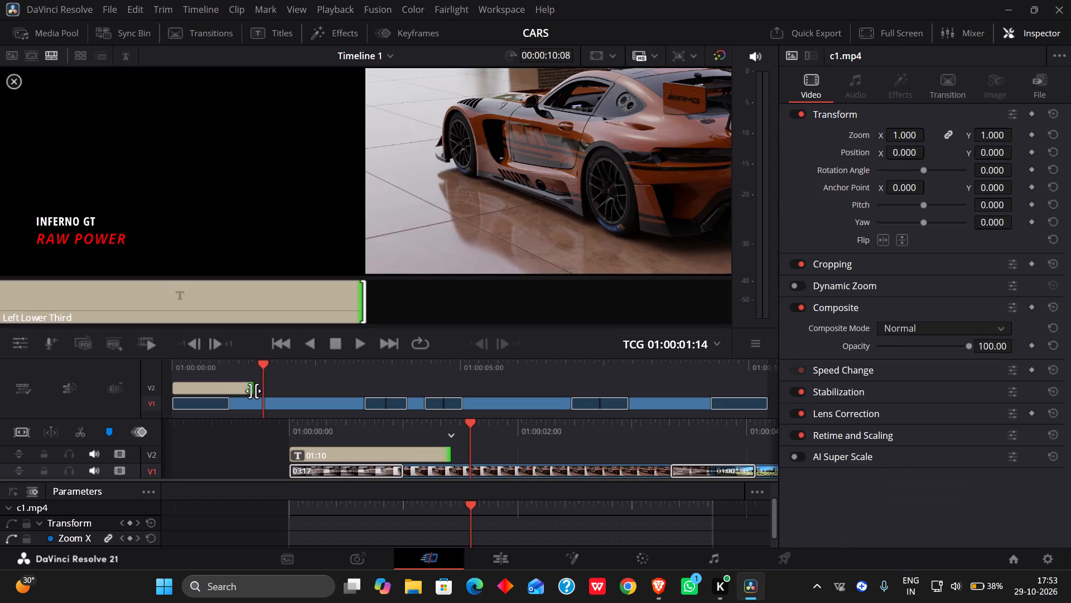
pyautogui.moveTo(254, 390); pyautogui.dragTo(263, 389)
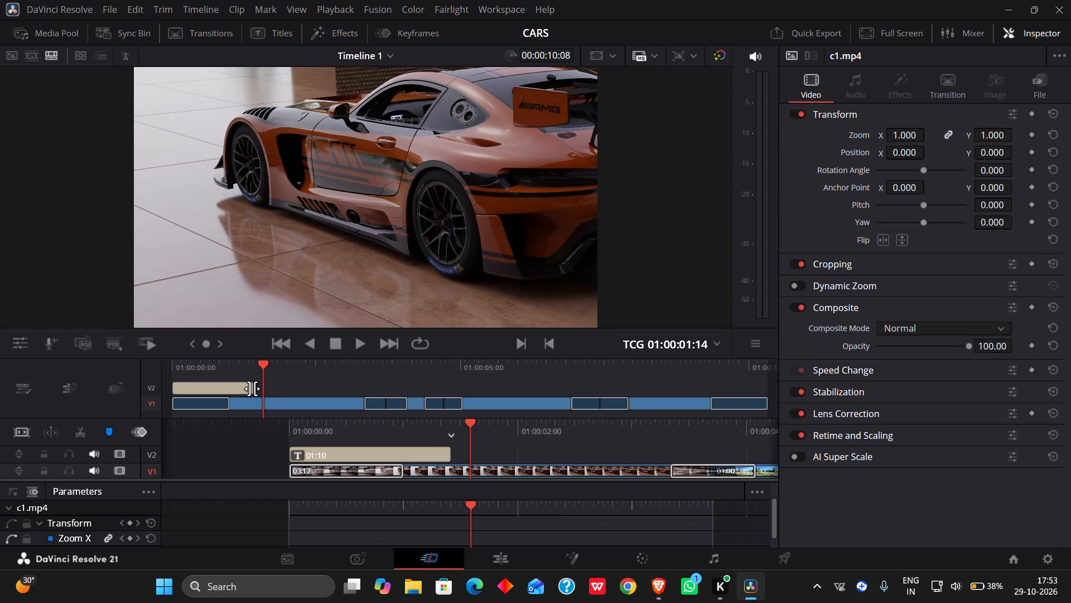
pyautogui.moveTo(252, 388); pyautogui.dragTo(277, 387)
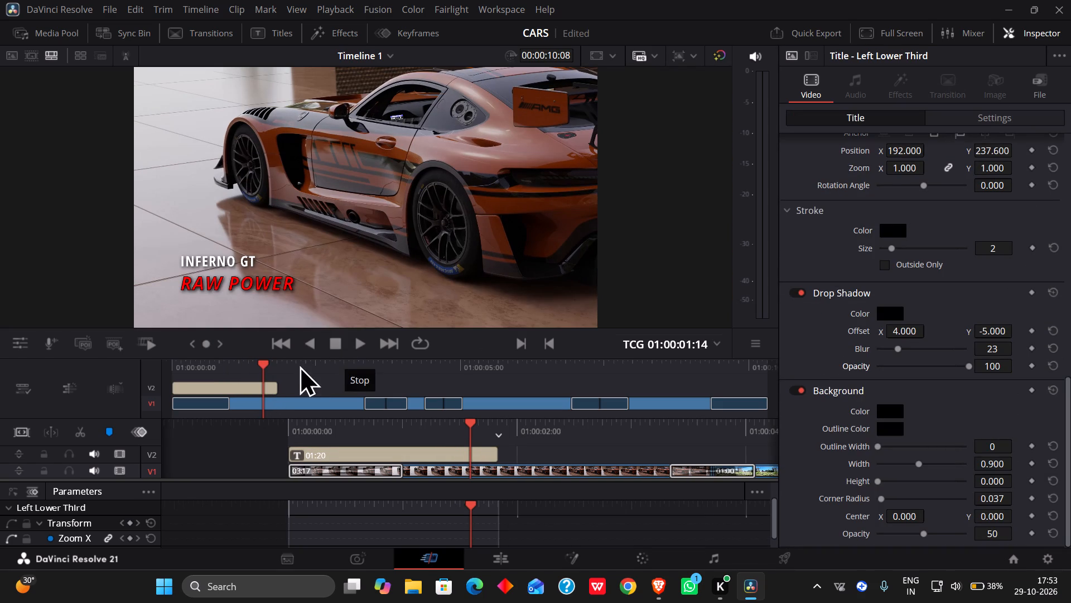
pyautogui.moveTo(273, 391); pyautogui.dragTo(262, 391)
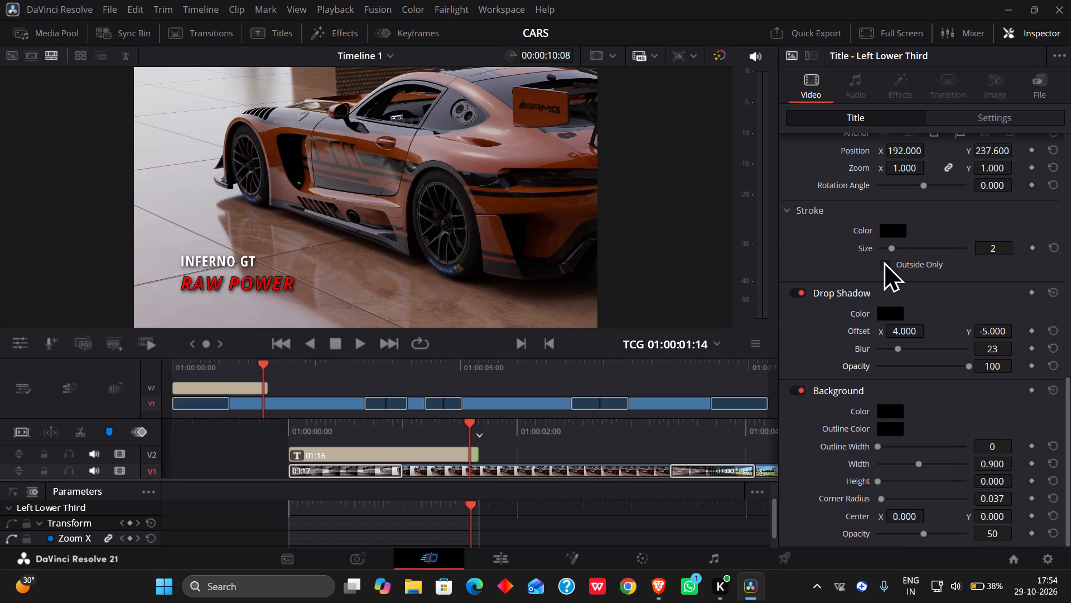
# Set the INFERNO GT line's tracking to 35 and its line spacing to 13.
pyautogui.scroll(4, 880, 262)
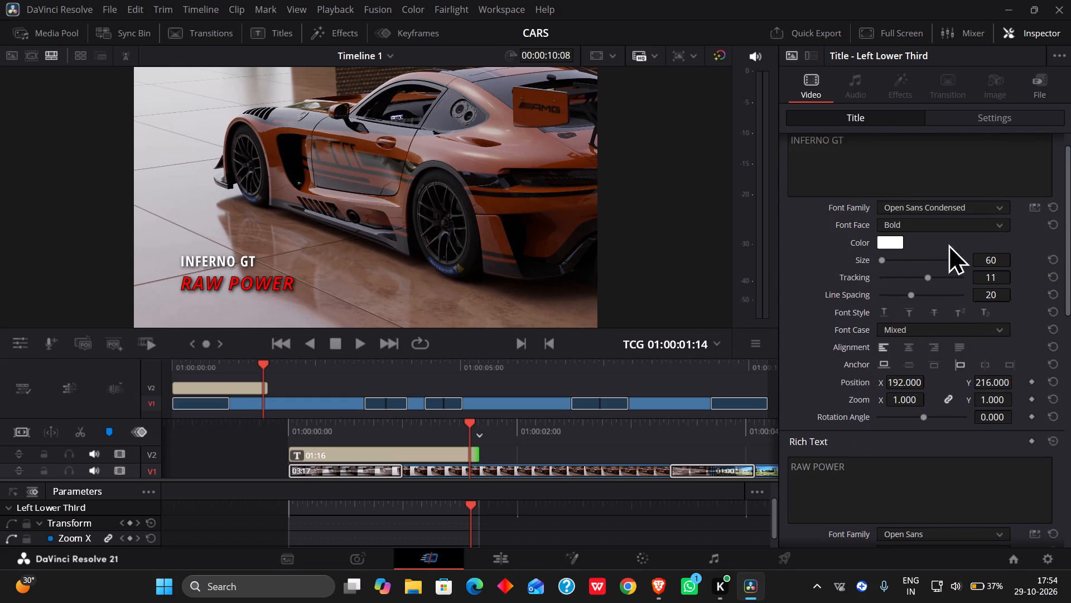
pyautogui.moveTo(926, 277); pyautogui.dragTo(927, 277)
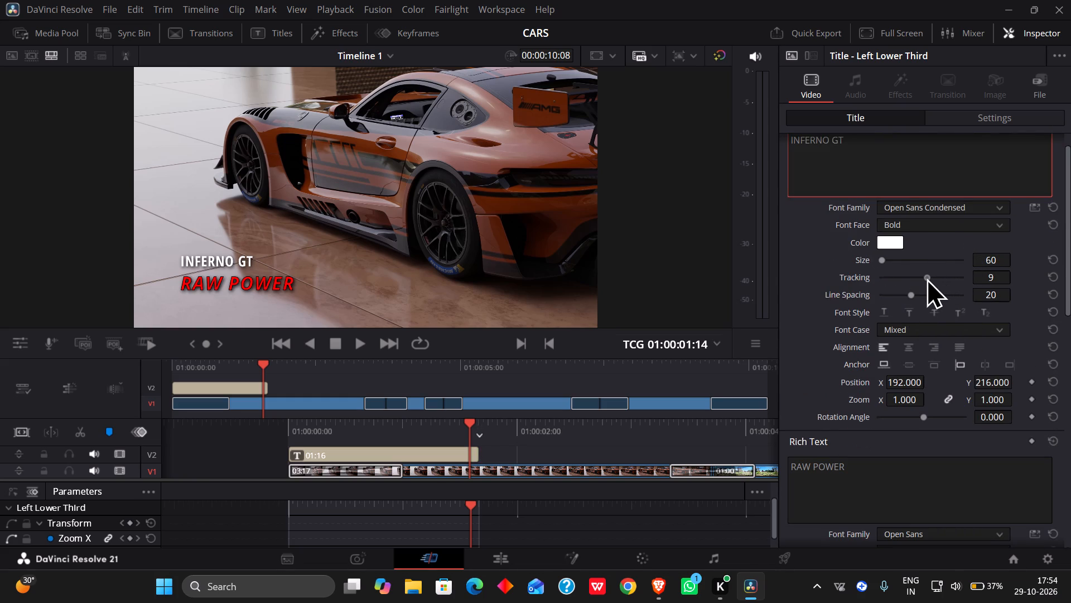
pyautogui.moveTo(927, 277); pyautogui.dragTo(938, 283)
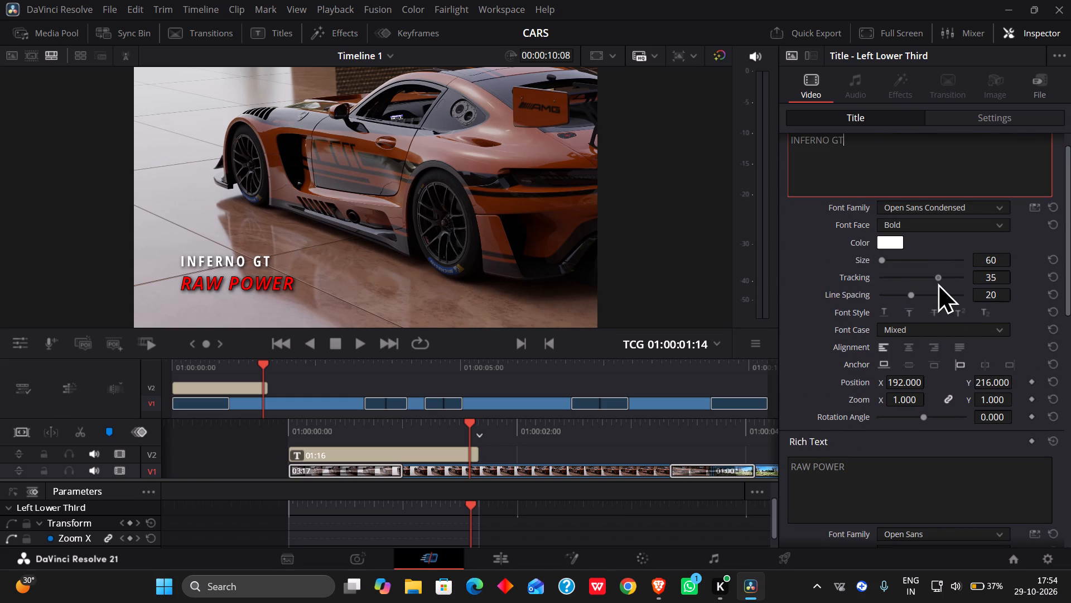
pyautogui.moveTo(938, 283); pyautogui.dragTo(938, 283)
pyautogui.click(910, 295)
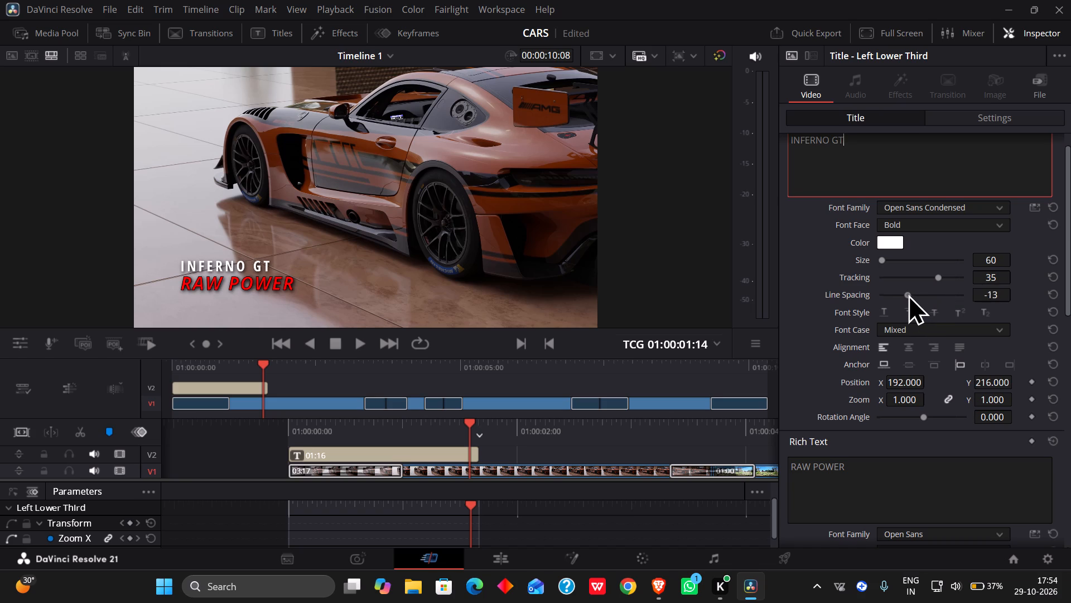
pyautogui.click(910, 294)
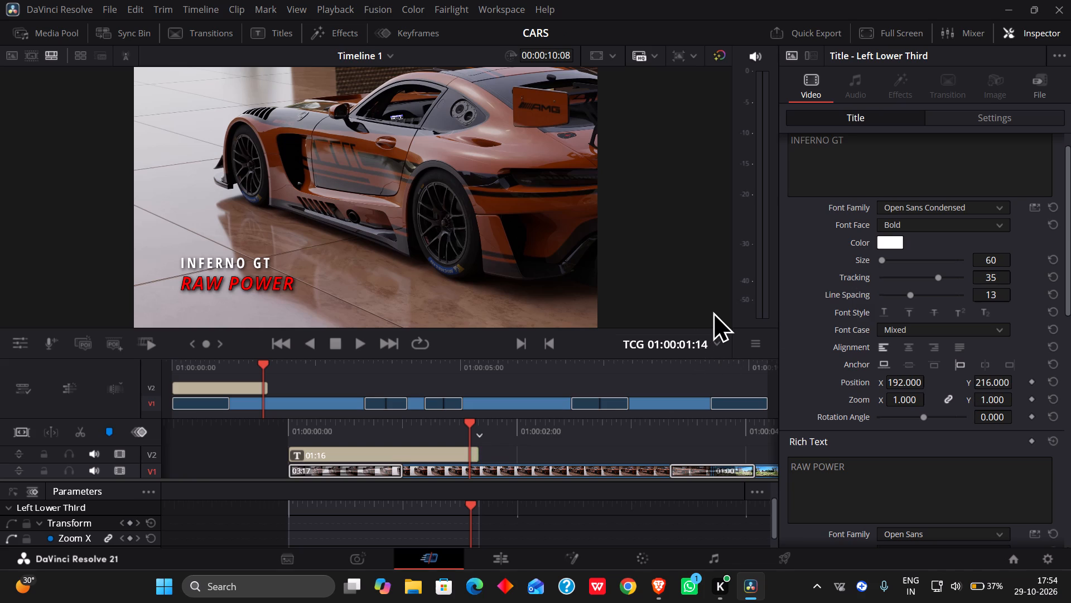
# Set the RAW POWER line's tracking to 11 and its line spacing to -92.
pyautogui.scroll(-2, 855, 357)
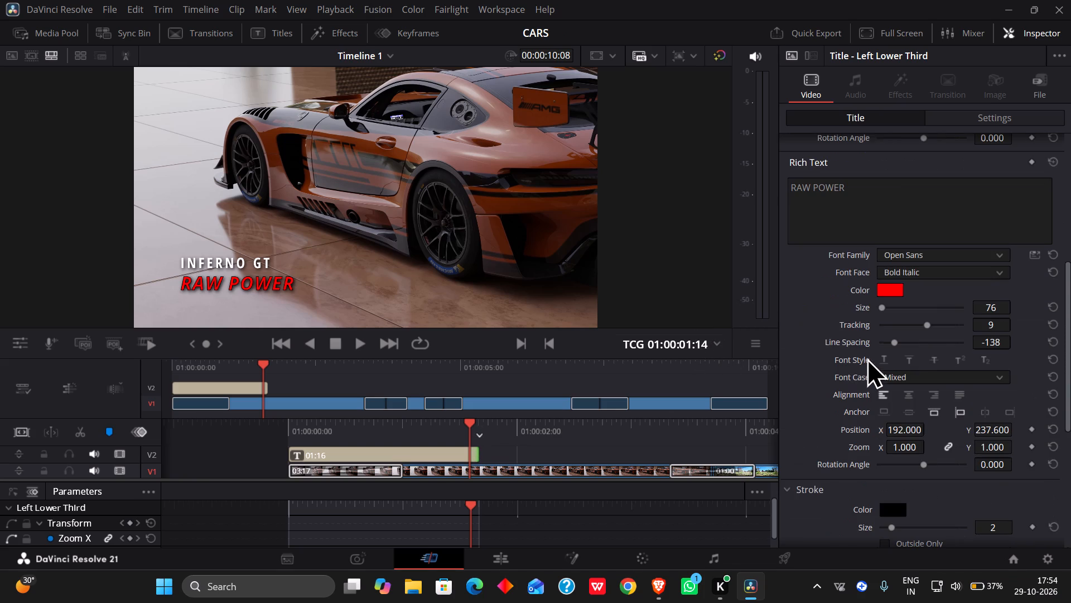
pyautogui.click(925, 322)
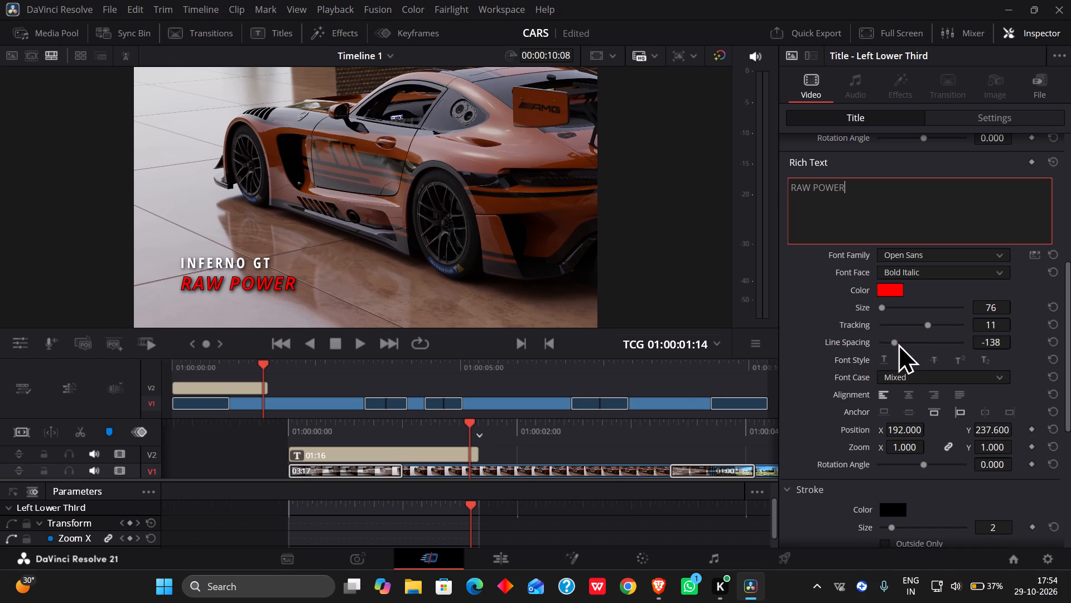
pyautogui.moveTo(894, 342); pyautogui.dragTo(899, 340)
# Set the RAW POWER line's line spacing to -86.
pyautogui.moveTo(899, 340); pyautogui.dragTo(909, 339)
pyautogui.moveTo(909, 339); pyautogui.dragTo(934, 339)
pyautogui.moveTo(934, 339); pyautogui.dragTo(900, 347)
pyautogui.click(900, 347)
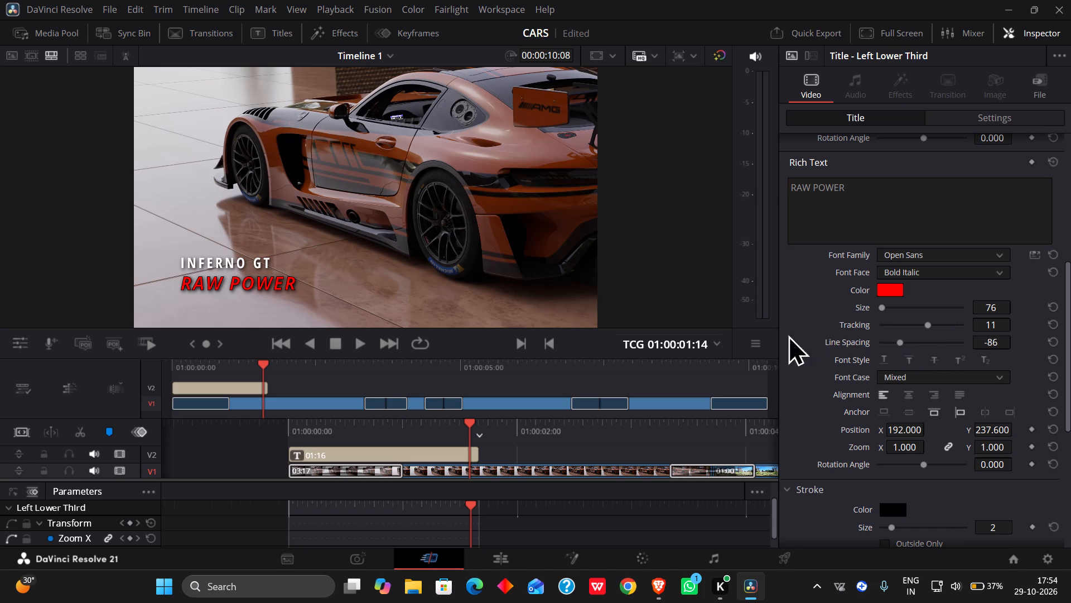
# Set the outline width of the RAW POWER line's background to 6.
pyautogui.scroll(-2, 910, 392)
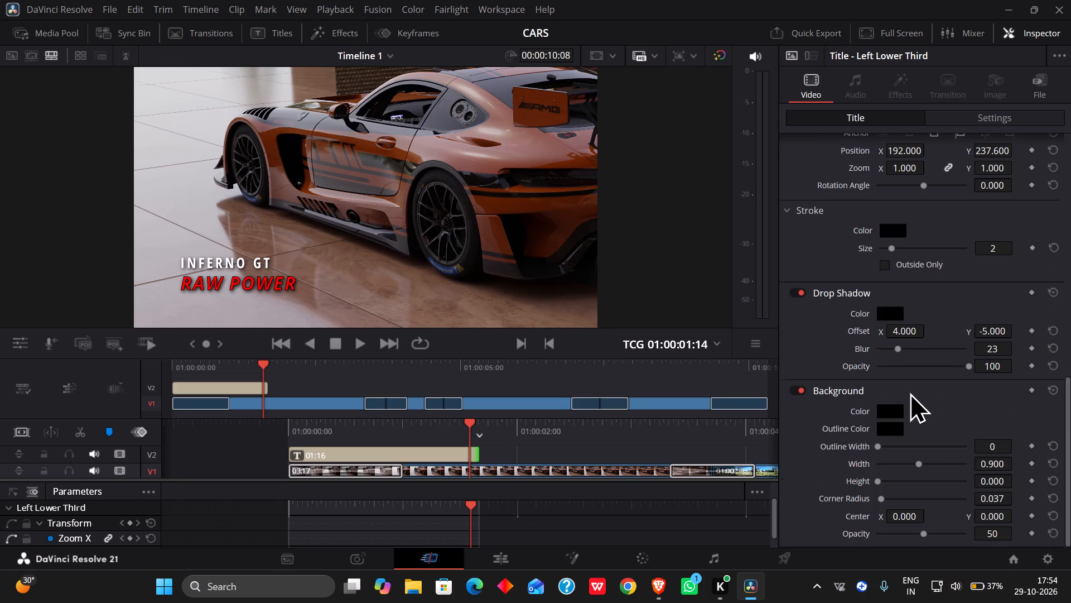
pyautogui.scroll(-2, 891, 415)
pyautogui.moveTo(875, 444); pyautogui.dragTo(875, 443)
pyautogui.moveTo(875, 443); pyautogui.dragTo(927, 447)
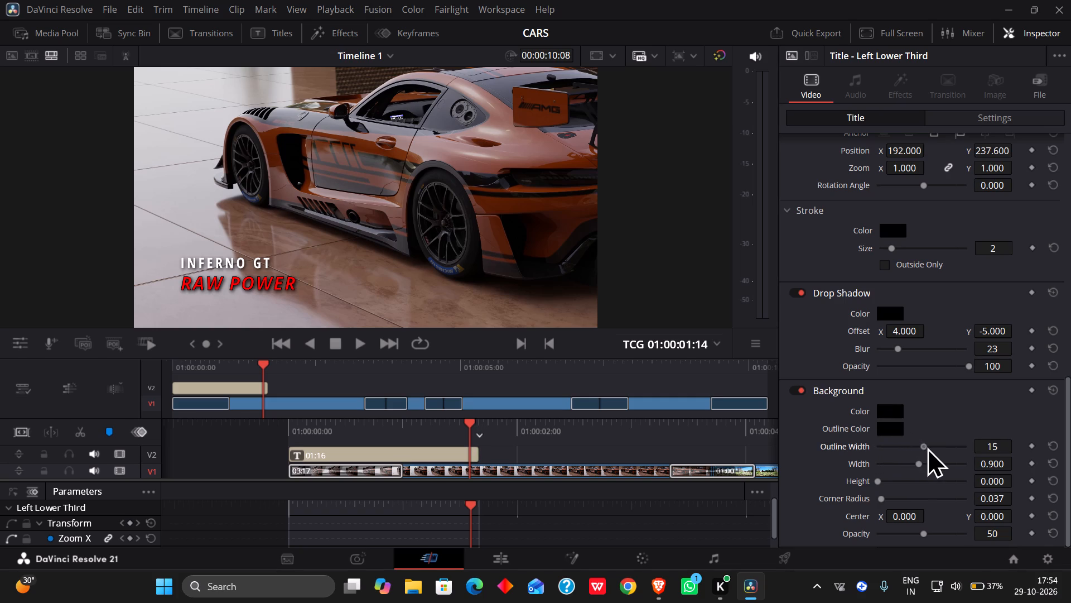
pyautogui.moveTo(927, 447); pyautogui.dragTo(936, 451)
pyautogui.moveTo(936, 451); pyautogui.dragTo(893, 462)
# Size the title's background box to a width of 0.779 and a height of 0.229.
pyautogui.moveTo(920, 463); pyautogui.dragTo(913, 466)
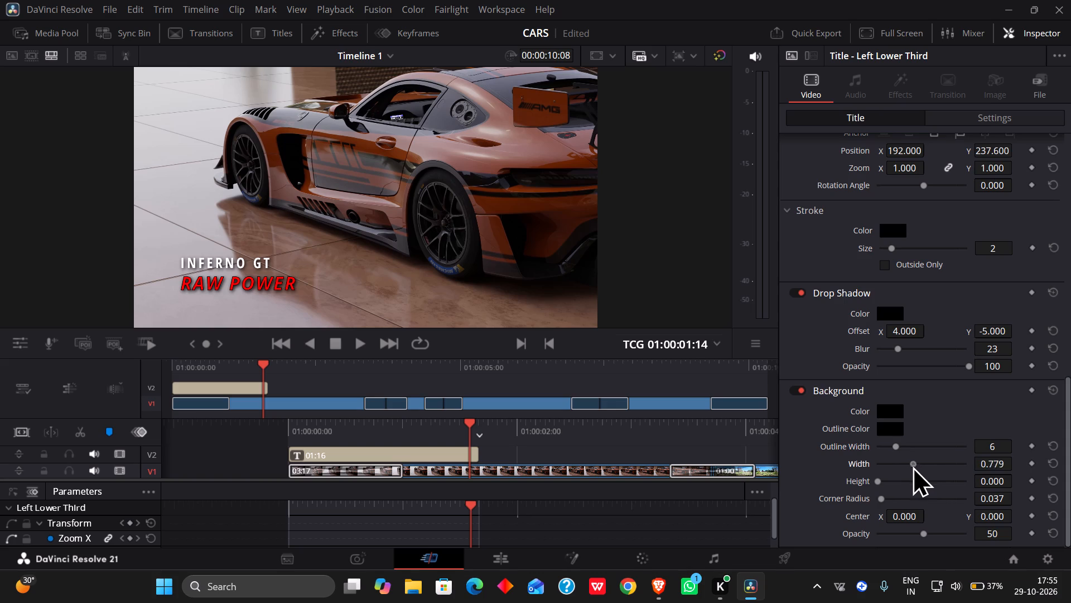
pyautogui.moveTo(913, 466); pyautogui.dragTo(913, 470)
pyautogui.moveTo(877, 482); pyautogui.dragTo(885, 478)
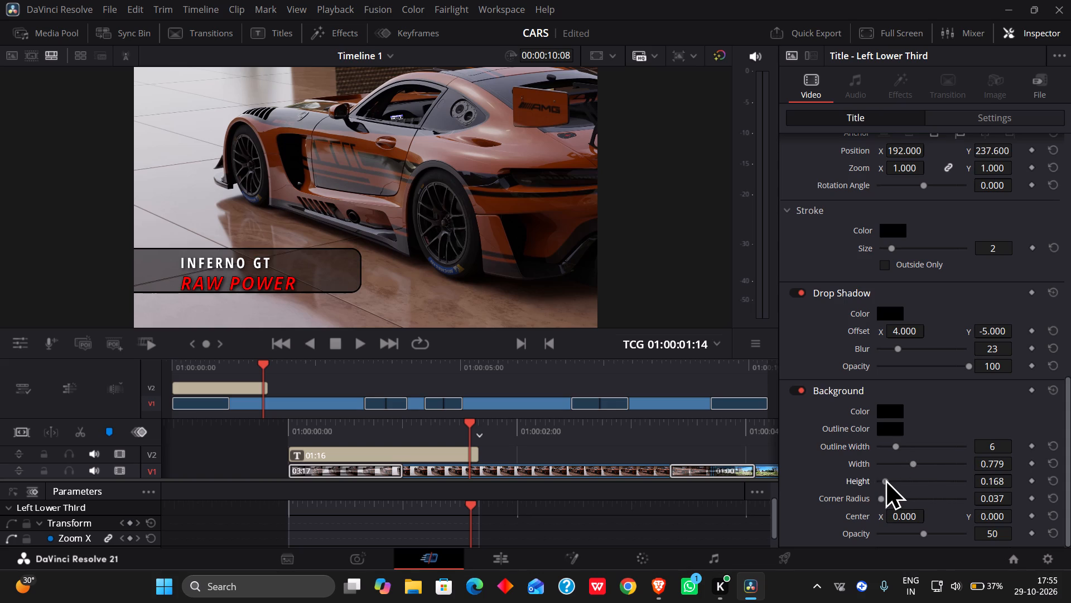
pyautogui.moveTo(885, 478); pyautogui.dragTo(887, 477)
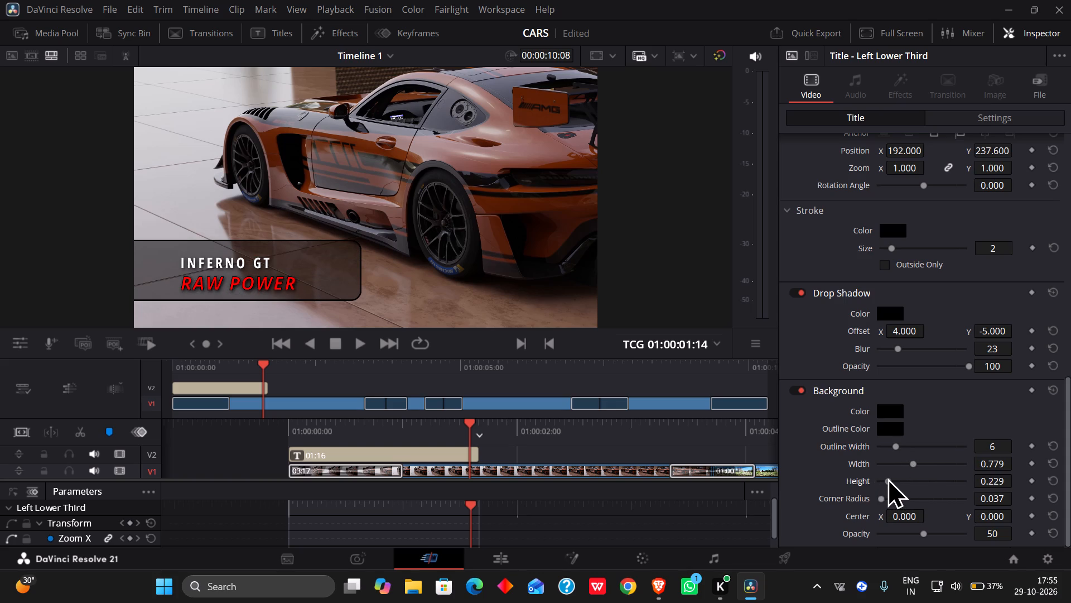
pyautogui.moveTo(887, 477); pyautogui.dragTo(887, 476)
pyautogui.moveTo(887, 476); pyautogui.dragTo(887, 477)
# Set the title background's outline width to 4.
pyautogui.moveTo(895, 448); pyautogui.dragTo(903, 444)
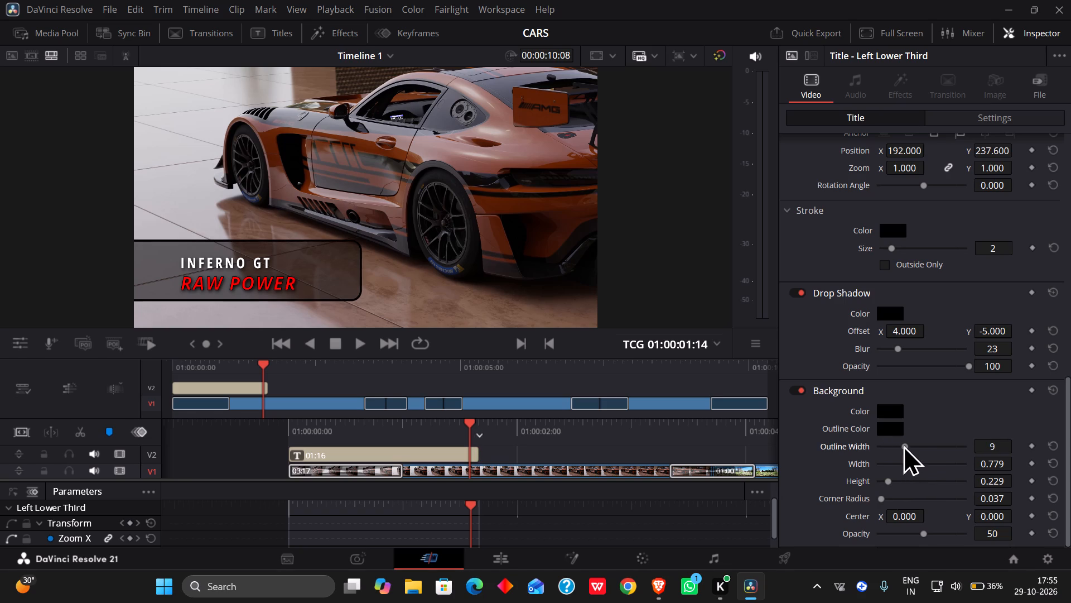
pyautogui.moveTo(903, 444); pyautogui.dragTo(957, 437)
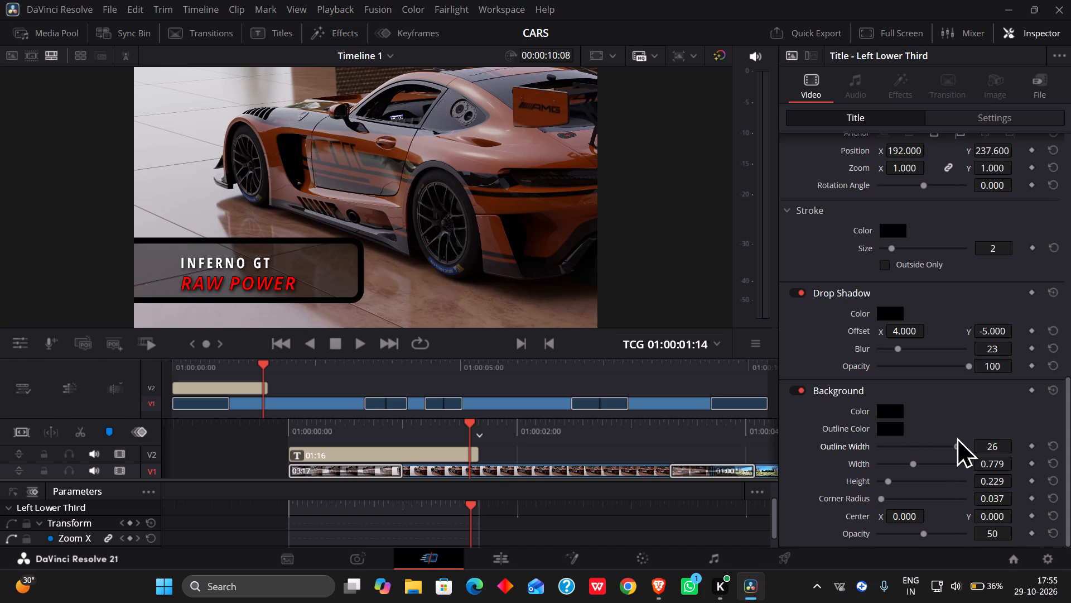
pyautogui.moveTo(957, 437); pyautogui.dragTo(884, 458)
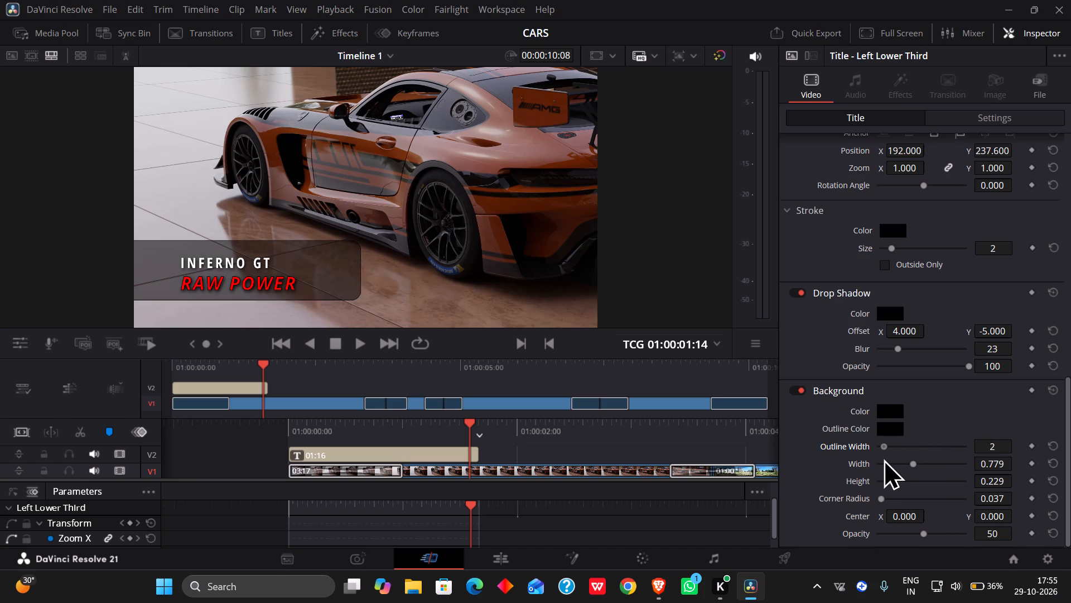
pyautogui.moveTo(884, 458); pyautogui.dragTo(888, 458)
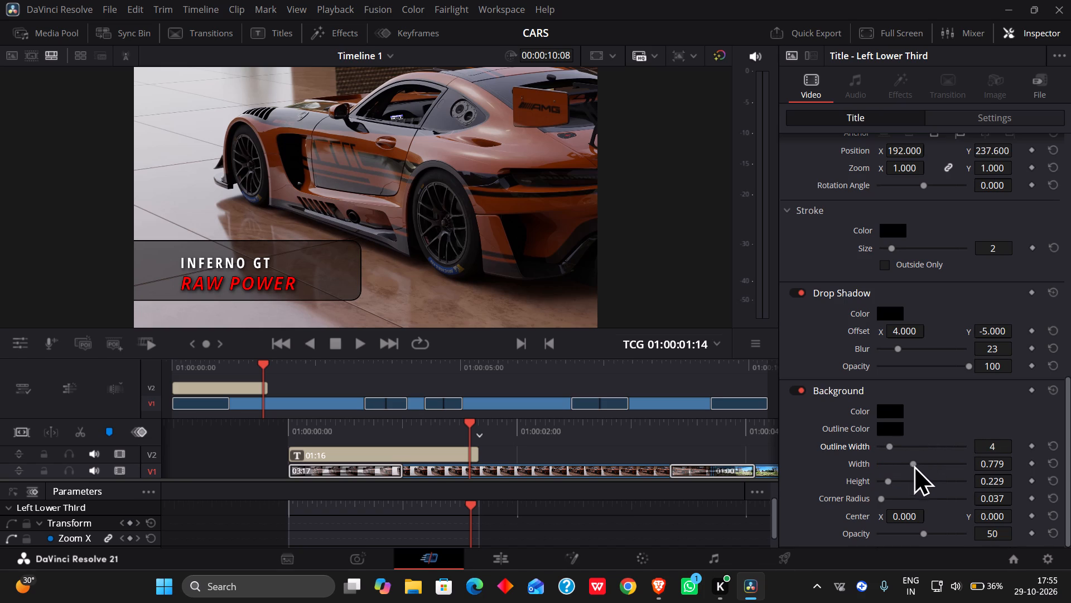
# Set the title background's width to 0.595 and its corner radius to 0.115.
pyautogui.moveTo(916, 462); pyautogui.dragTo(904, 463)
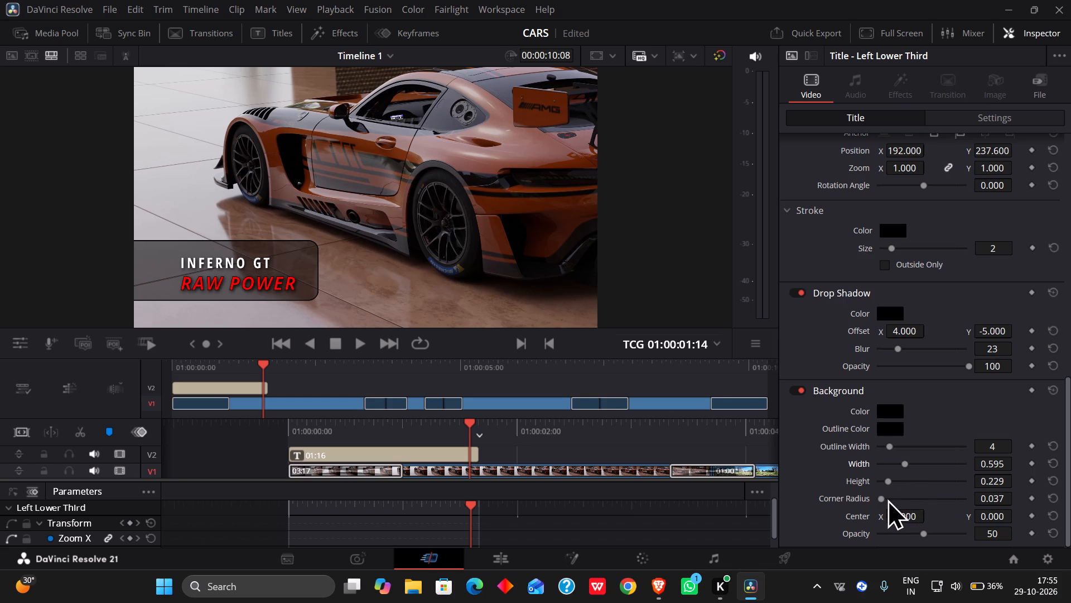
pyautogui.moveTo(883, 497); pyautogui.dragTo(885, 497)
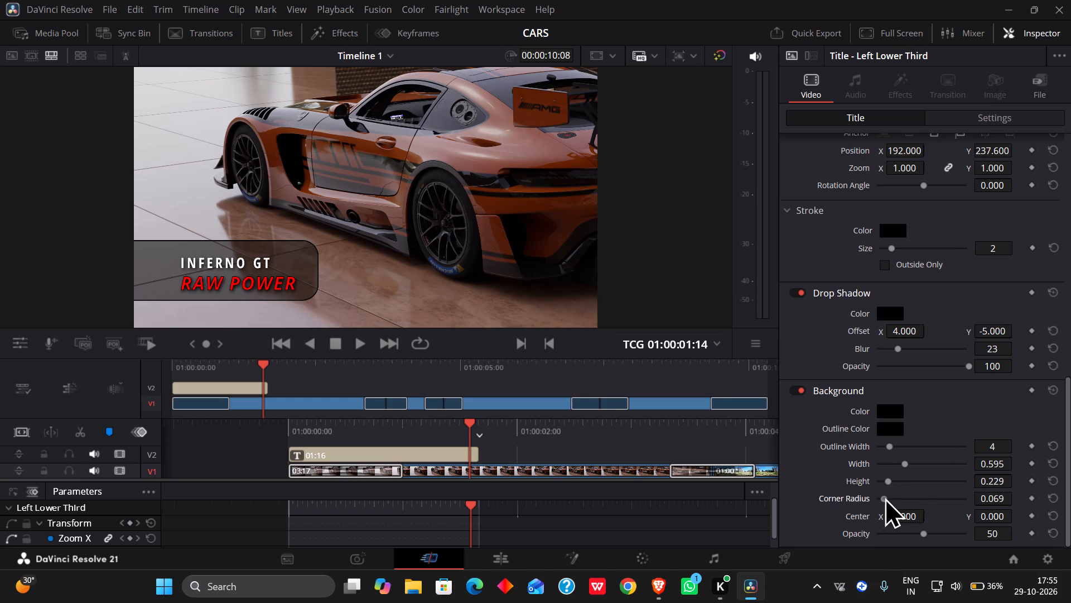
pyautogui.moveTo(885, 497); pyautogui.dragTo(888, 496)
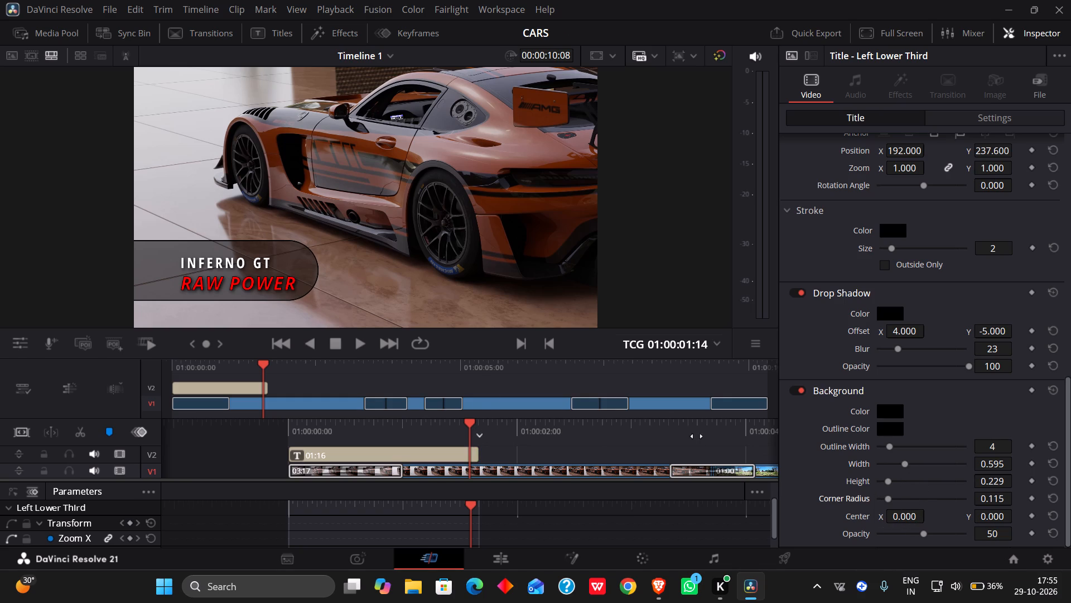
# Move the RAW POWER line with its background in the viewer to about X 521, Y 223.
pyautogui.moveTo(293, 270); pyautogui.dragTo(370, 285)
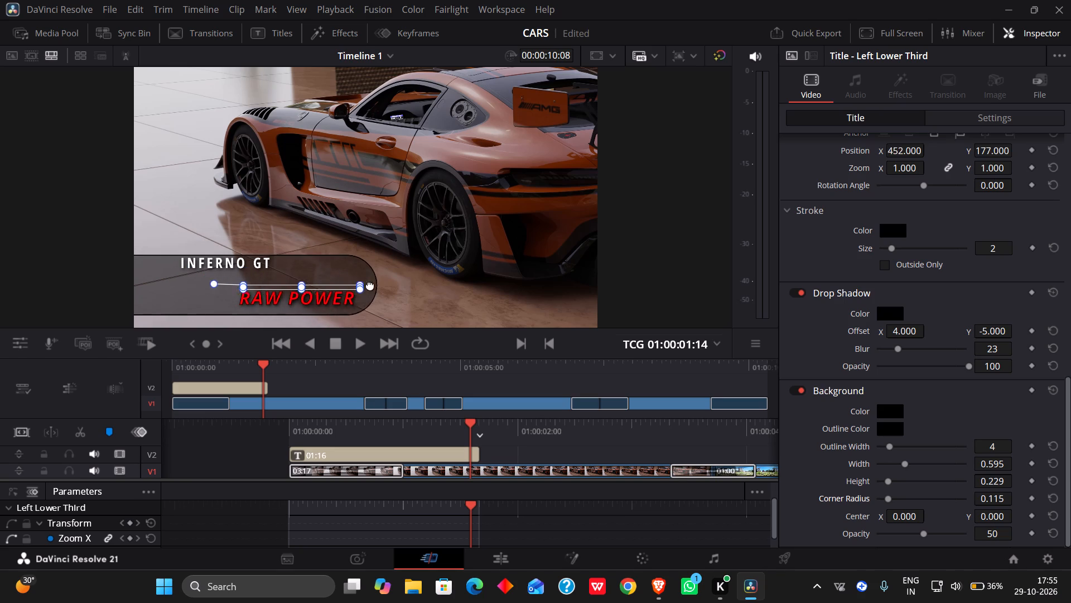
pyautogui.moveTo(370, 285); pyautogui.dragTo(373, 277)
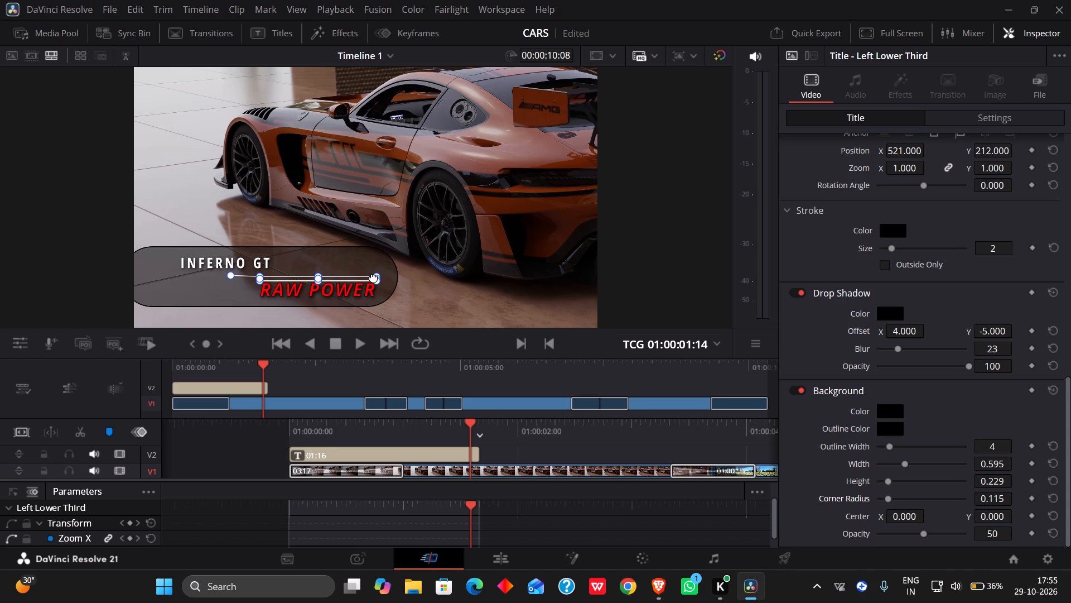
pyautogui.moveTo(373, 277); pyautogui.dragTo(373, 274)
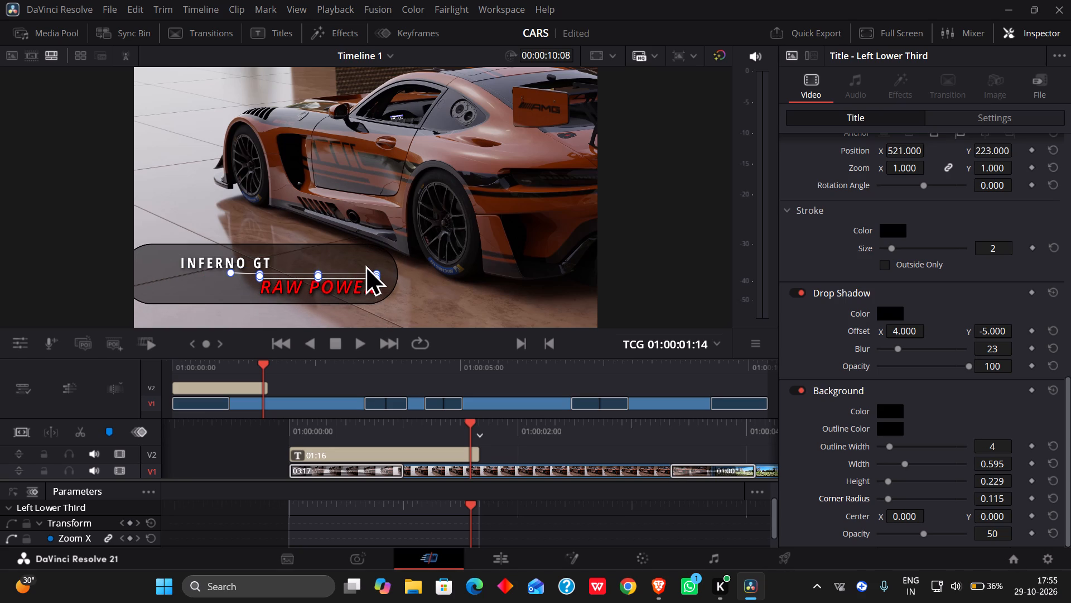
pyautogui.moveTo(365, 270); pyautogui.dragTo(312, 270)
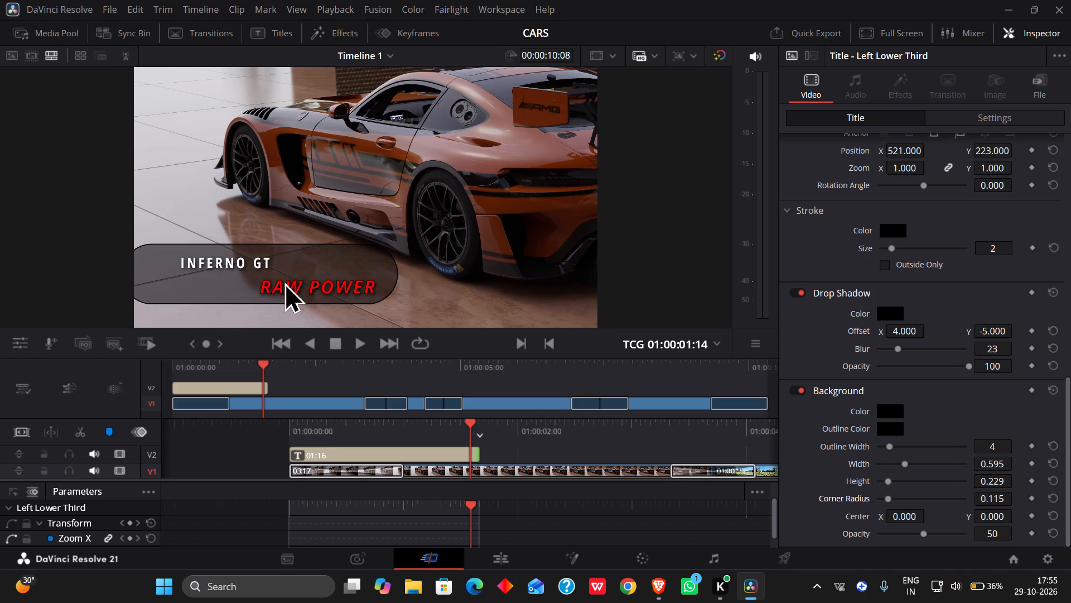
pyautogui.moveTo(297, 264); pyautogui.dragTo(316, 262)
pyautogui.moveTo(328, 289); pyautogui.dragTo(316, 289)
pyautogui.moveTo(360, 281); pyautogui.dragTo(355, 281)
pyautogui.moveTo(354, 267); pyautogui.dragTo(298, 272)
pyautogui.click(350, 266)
# Set the title background's width to 0.534.
pyautogui.moveTo(905, 463); pyautogui.dragTo(898, 467)
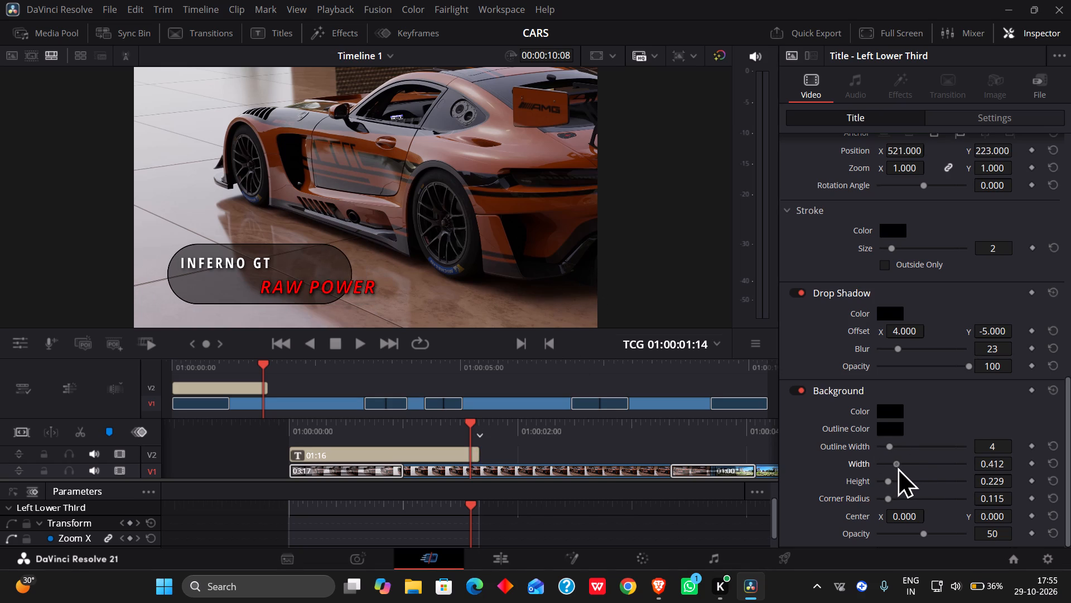
pyautogui.moveTo(898, 467); pyautogui.dragTo(901, 471)
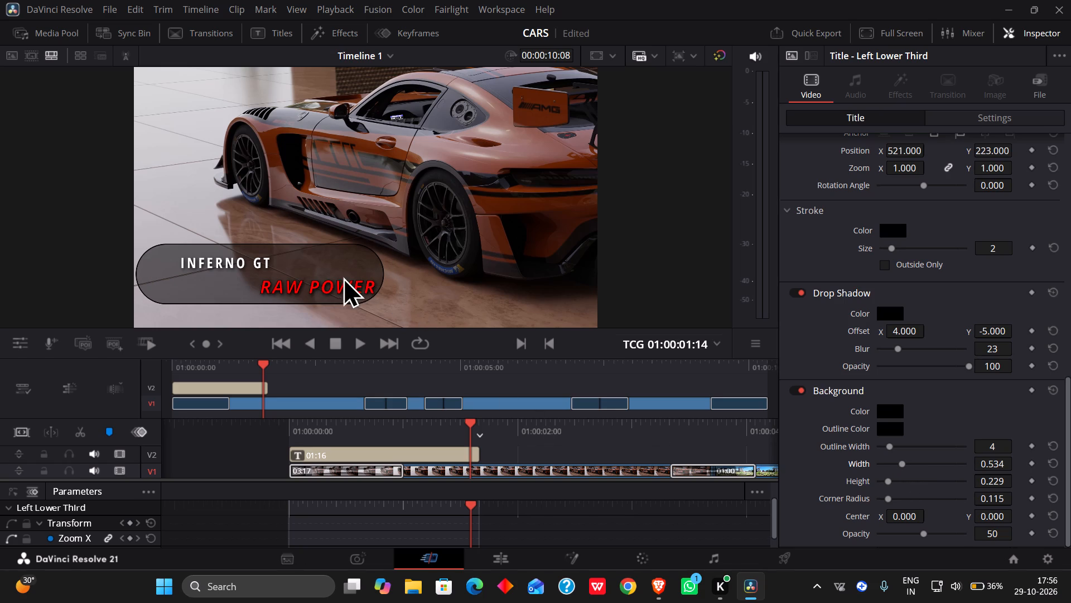
# Move the RAW POWER line with its background under INFERNO GT, to about X 174, Y 246.
pyautogui.moveTo(339, 274); pyautogui.dragTo(262, 274)
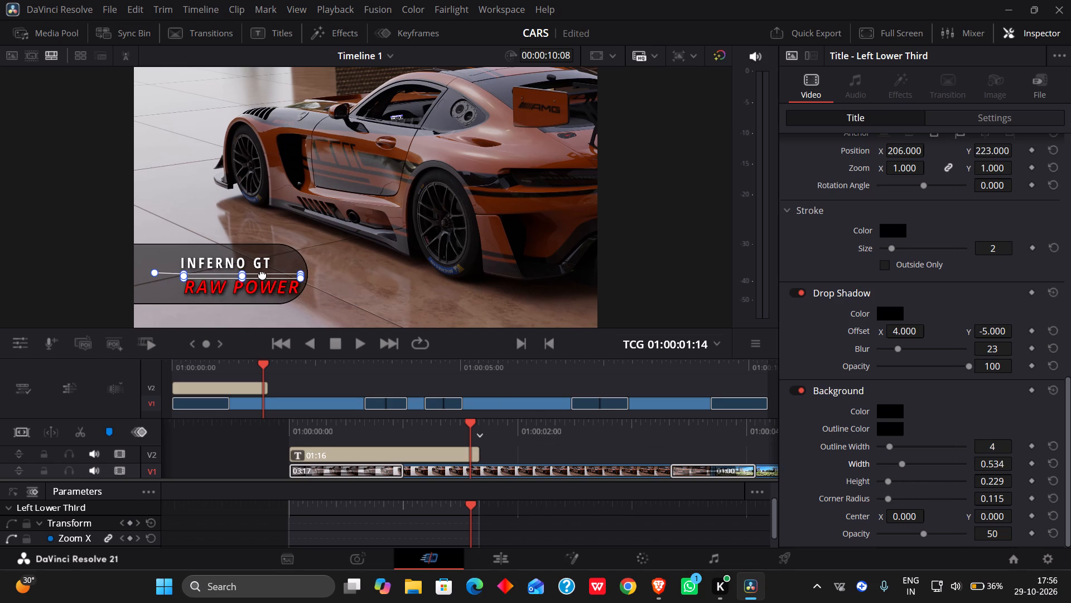
pyautogui.moveTo(262, 274); pyautogui.dragTo(254, 268)
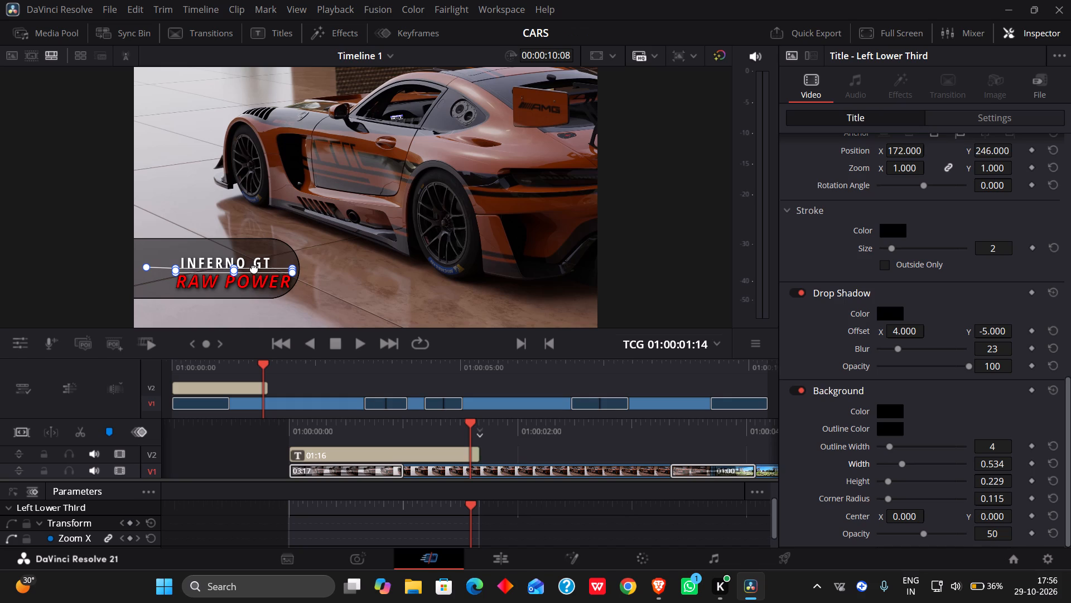
pyautogui.moveTo(254, 268); pyautogui.dragTo(254, 268)
pyautogui.click(349, 246)
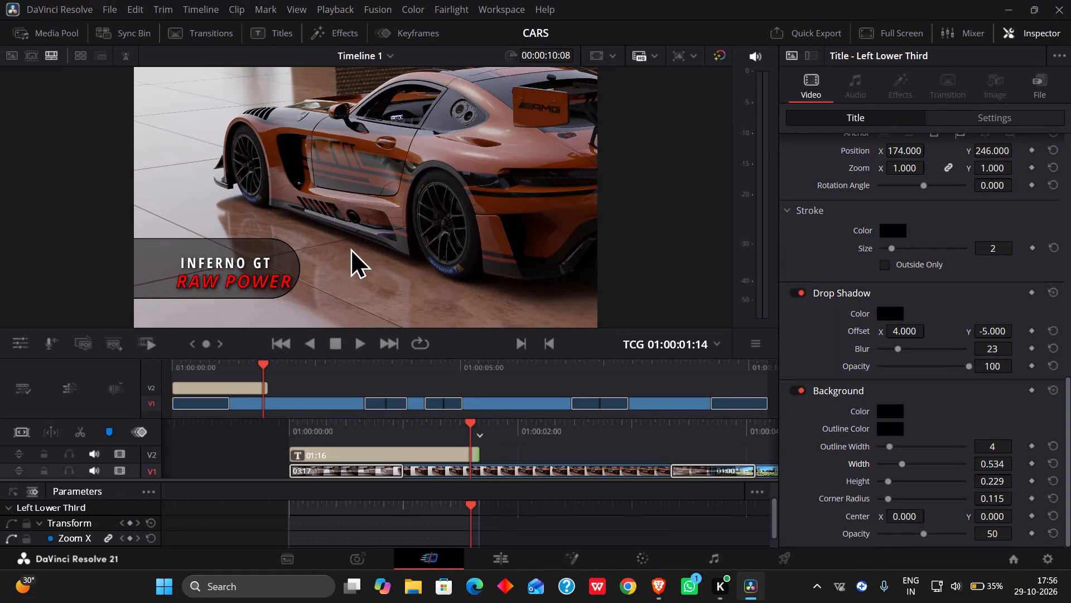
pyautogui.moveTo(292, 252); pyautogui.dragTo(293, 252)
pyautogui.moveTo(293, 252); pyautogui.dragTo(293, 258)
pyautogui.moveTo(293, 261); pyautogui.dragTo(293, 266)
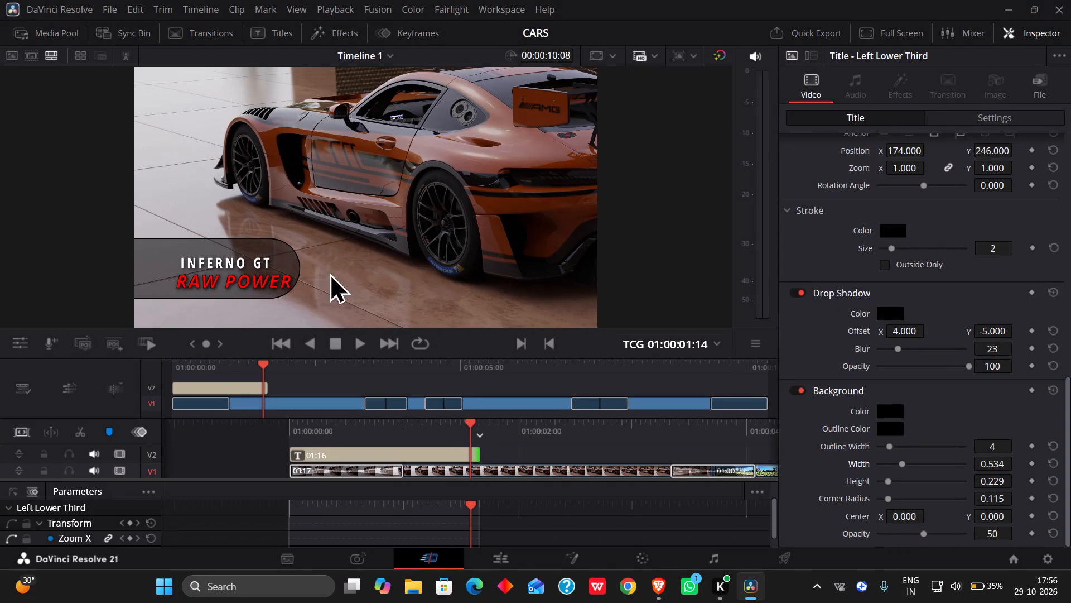
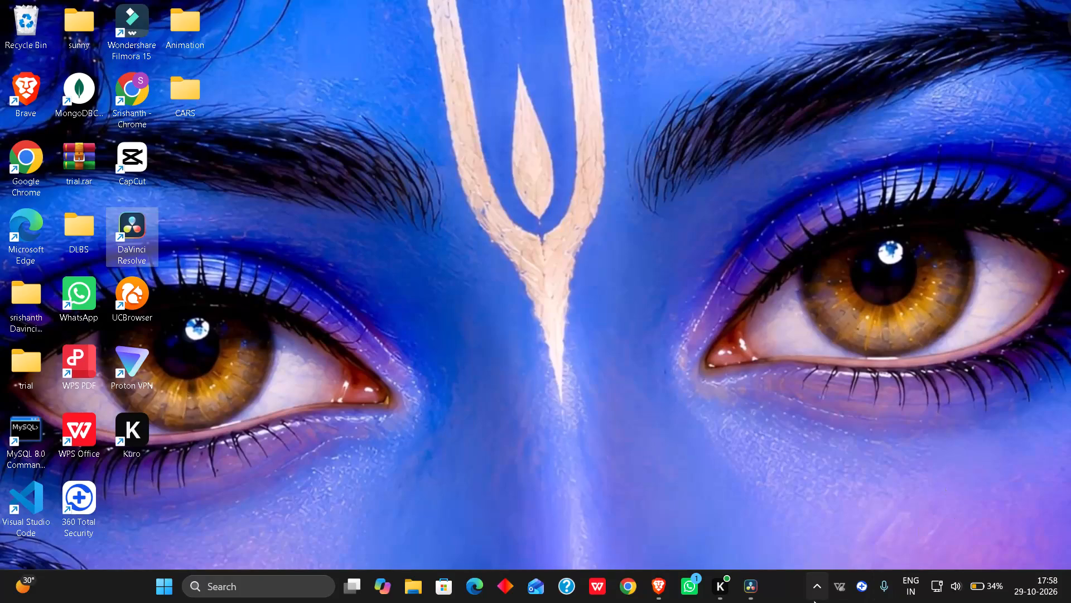
# Switch back to DaVinci Resolve and reduce the title background's height to 0.000.
pyautogui.click(759, 514)
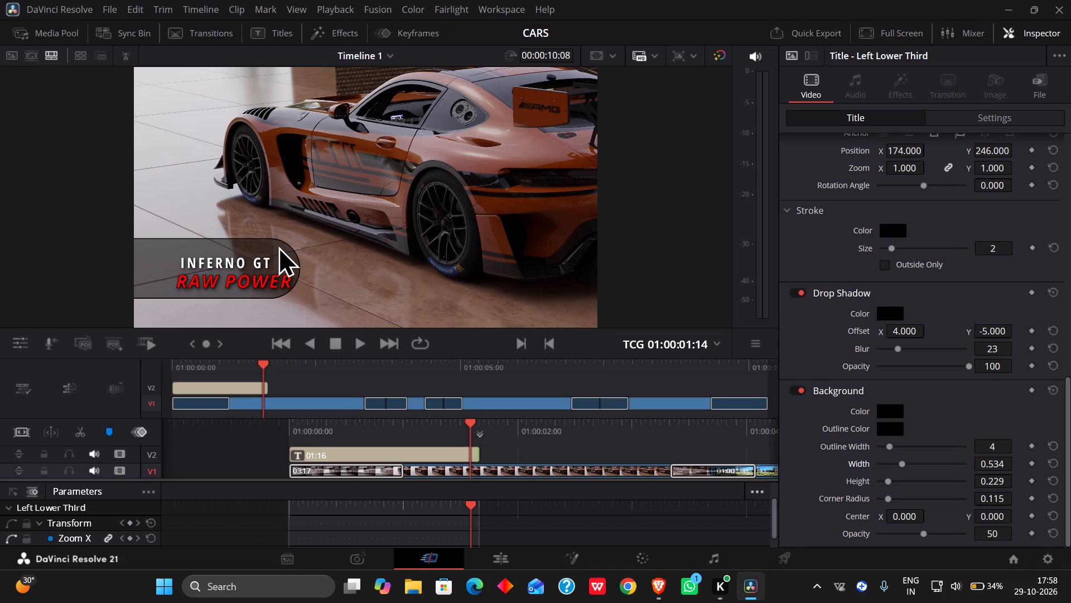
pyautogui.moveTo(281, 246); pyautogui.dragTo(288, 255)
pyautogui.moveTo(890, 480); pyautogui.dragTo(867, 486)
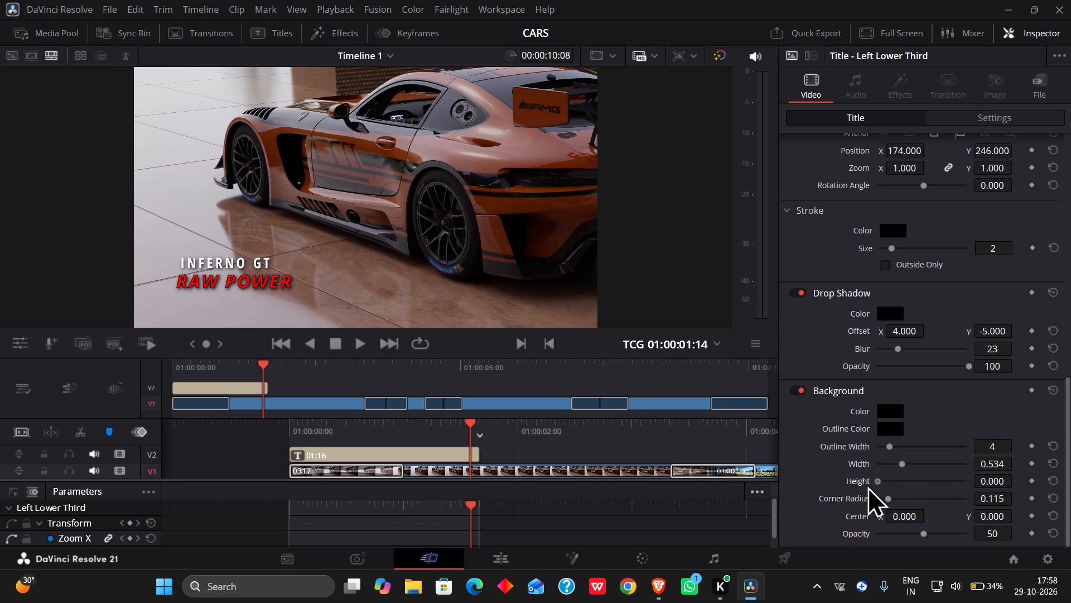
pyautogui.moveTo(867, 486); pyautogui.dragTo(877, 491)
pyautogui.moveTo(877, 491); pyautogui.dragTo(906, 488)
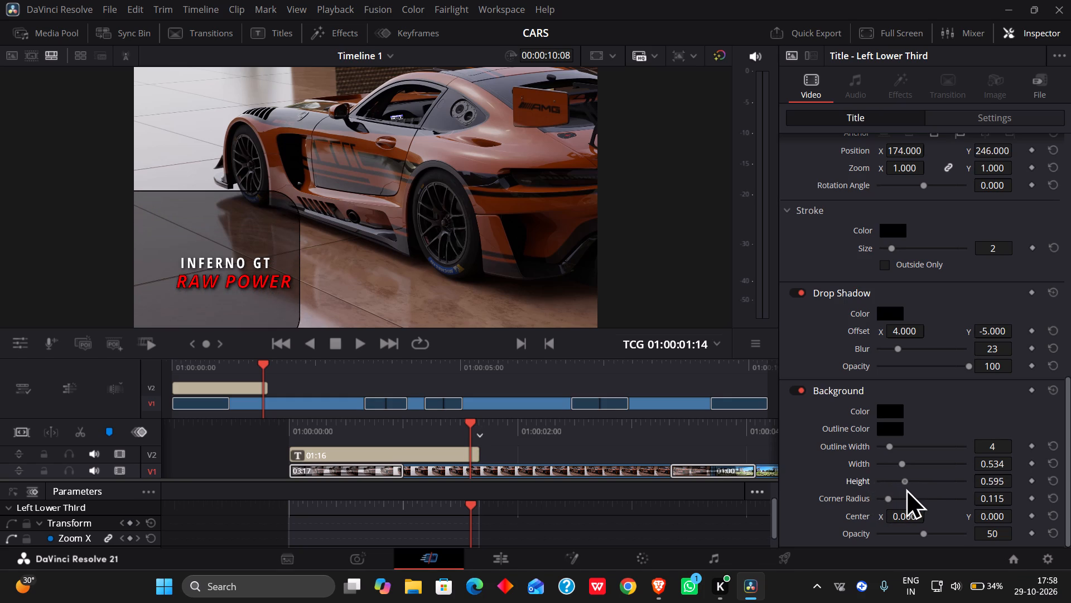
pyautogui.moveTo(906, 488); pyautogui.dragTo(951, 458)
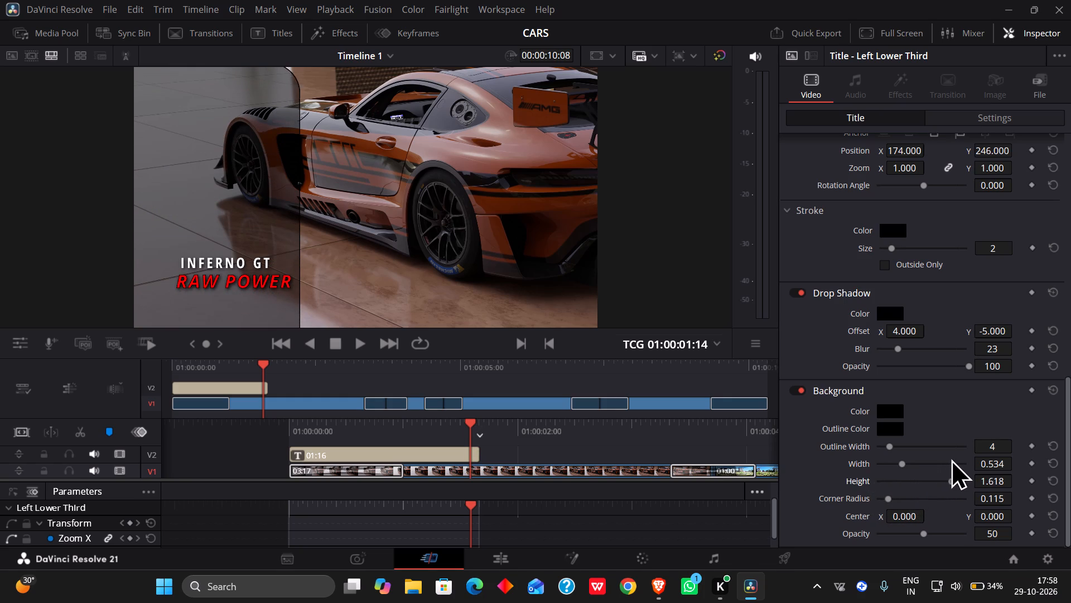
pyautogui.moveTo(951, 458); pyautogui.dragTo(857, 478)
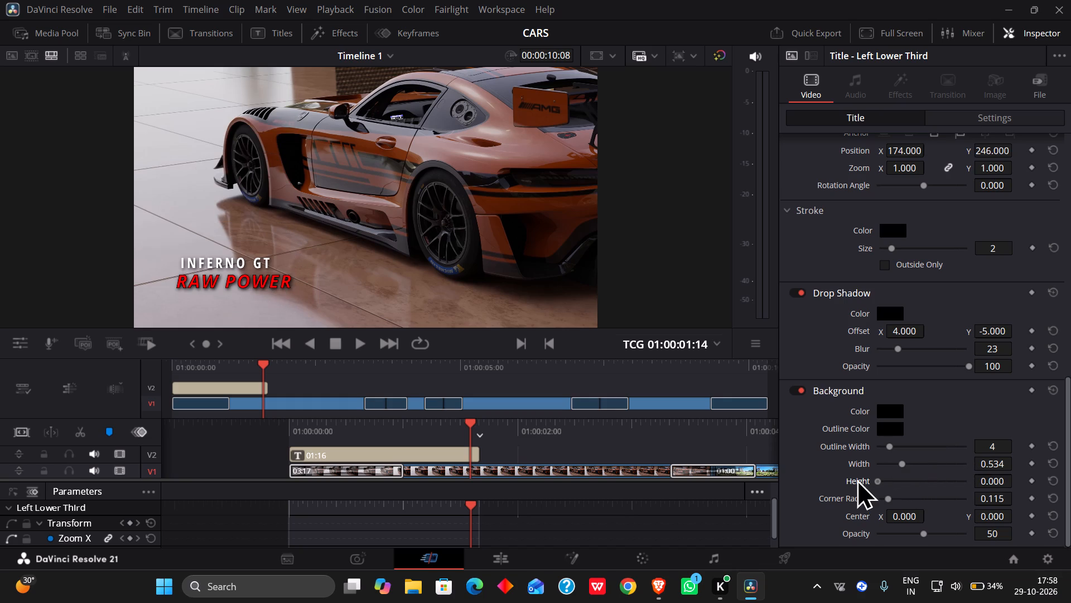
pyautogui.moveTo(857, 478); pyautogui.dragTo(838, 482)
pyautogui.click(838, 482)
# Set the title background's corner radius to 0.336.
pyautogui.moveTo(889, 497); pyautogui.dragTo(889, 497)
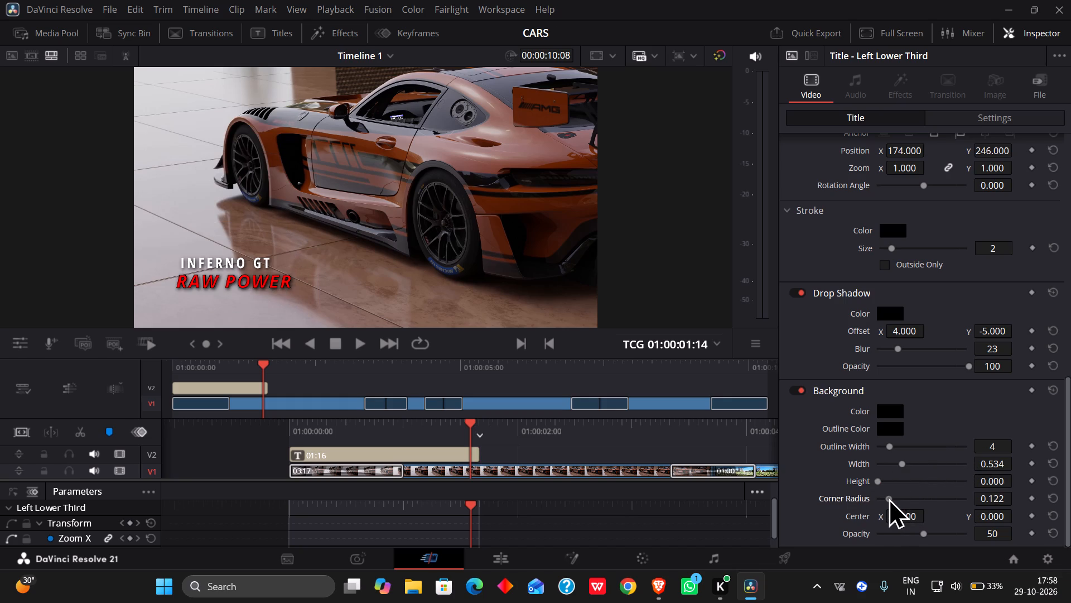
pyautogui.moveTo(889, 497); pyautogui.dragTo(891, 496)
pyautogui.moveTo(891, 496); pyautogui.dragTo(911, 496)
pyautogui.moveTo(911, 496); pyautogui.dragTo(908, 493)
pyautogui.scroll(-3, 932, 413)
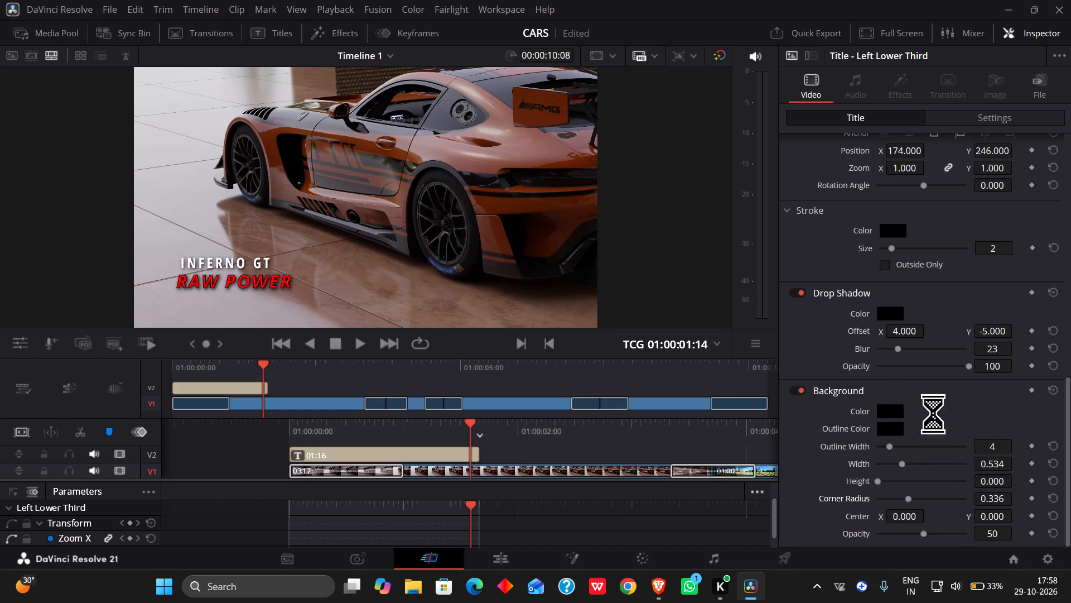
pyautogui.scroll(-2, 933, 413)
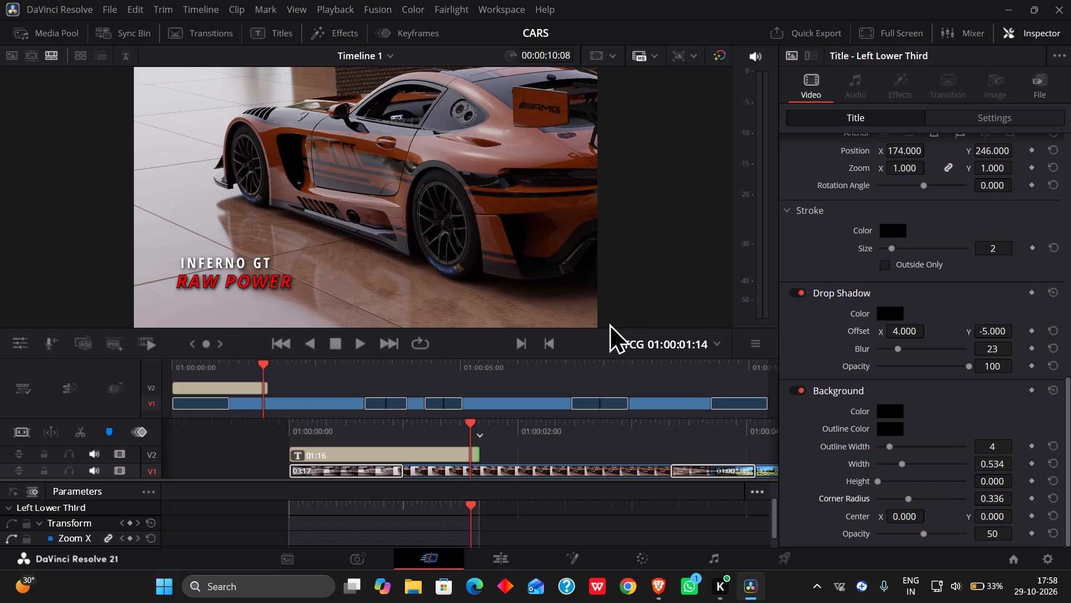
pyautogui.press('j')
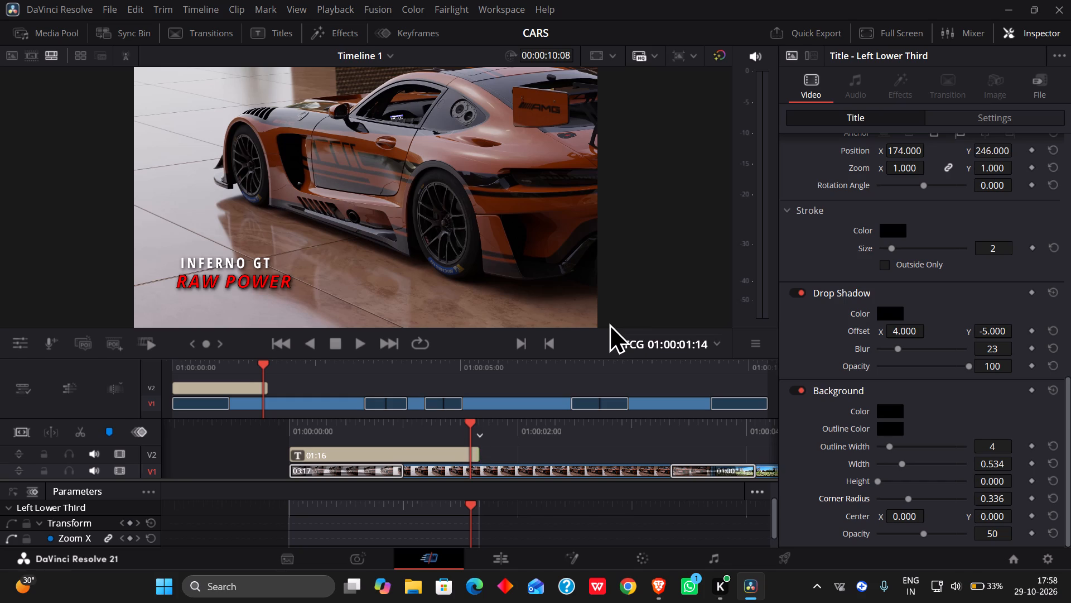
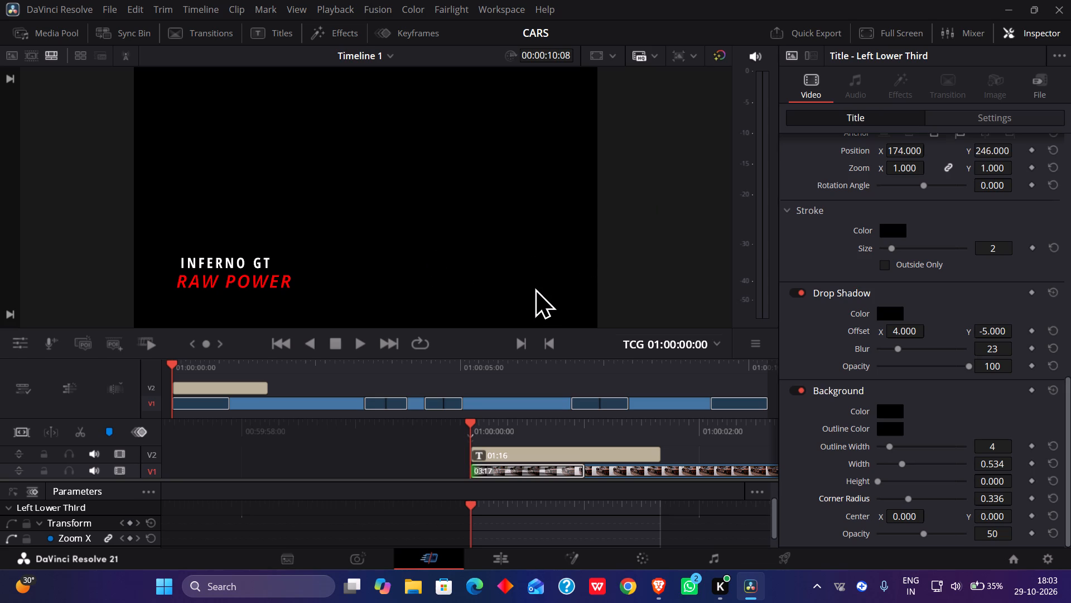
# Play the timeline through to its end and run it back to the start.
pyautogui.press('l')
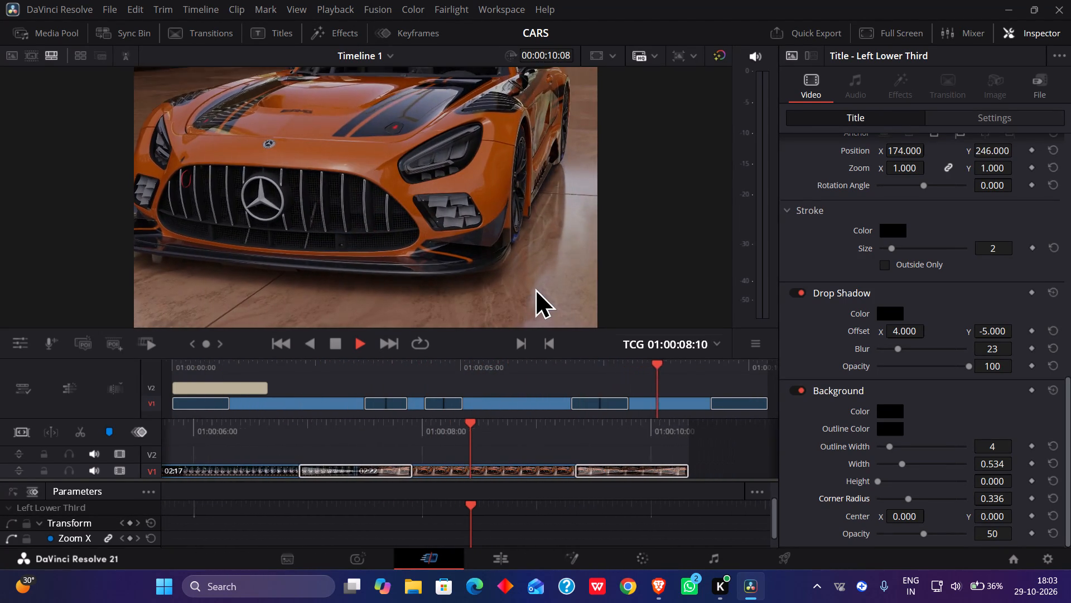
pyautogui.press('space')
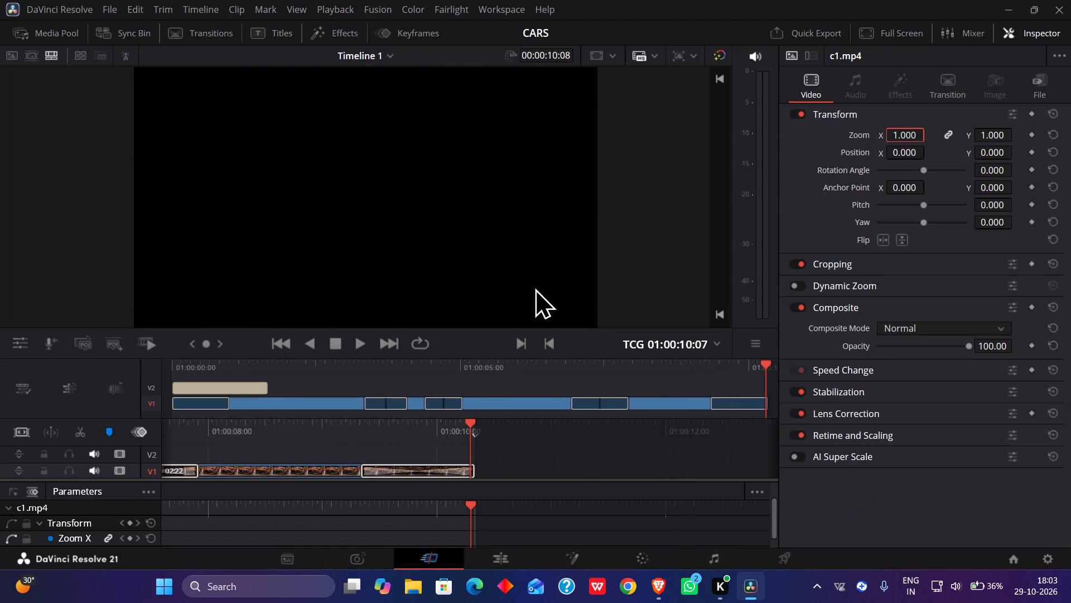
pyautogui.press('j')
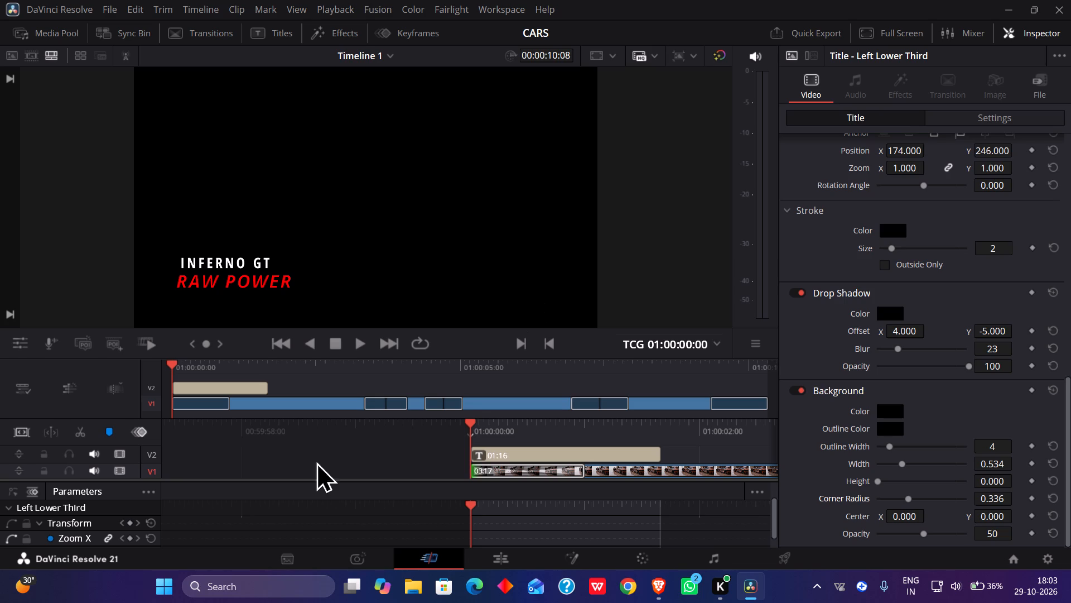
# Raise the title background's height to 0.092 and park the playhead over the title at 01:00:00:19.
pyautogui.click(876, 480)
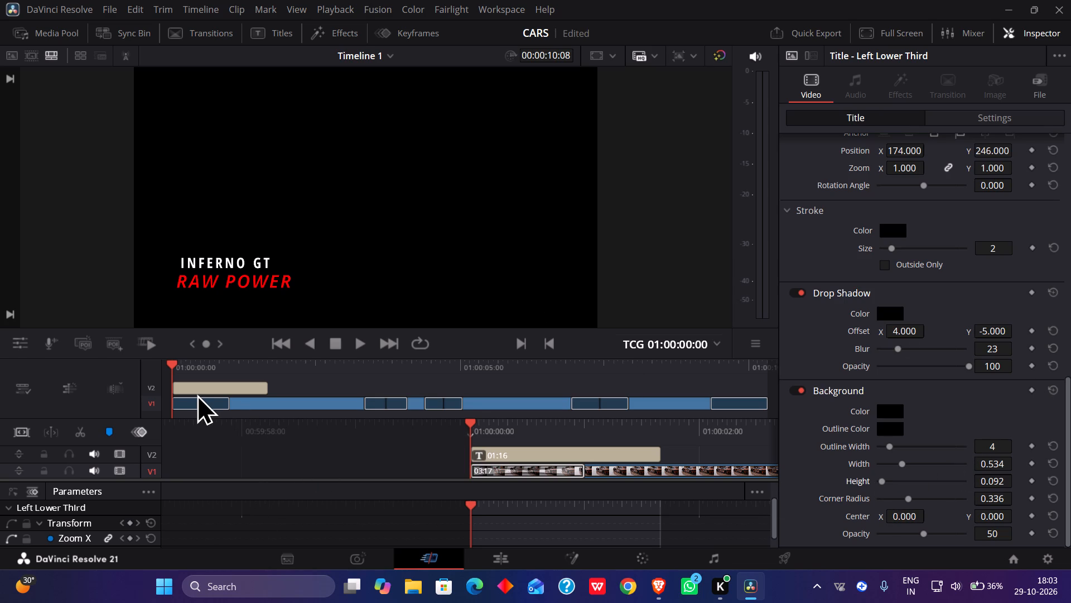
pyautogui.moveTo(172, 363); pyautogui.dragTo(209, 371)
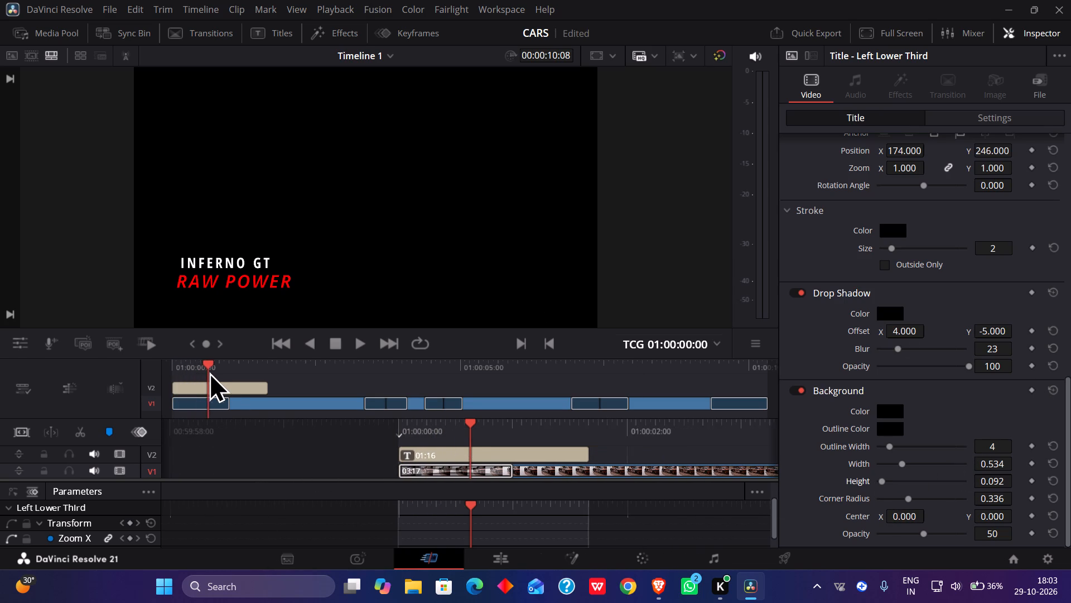
pyautogui.moveTo(209, 371); pyautogui.dragTo(219, 374)
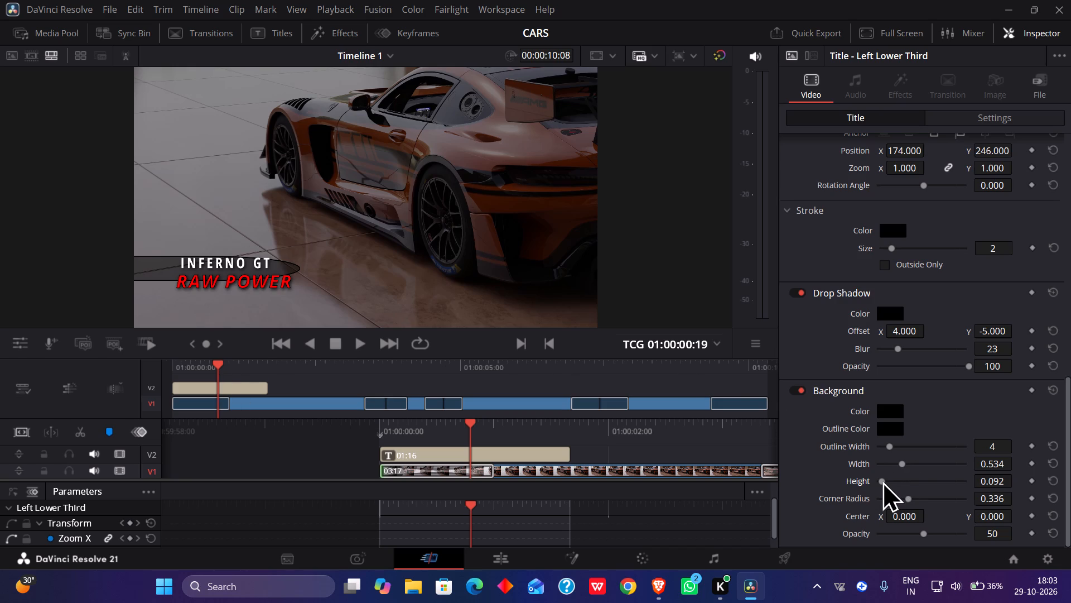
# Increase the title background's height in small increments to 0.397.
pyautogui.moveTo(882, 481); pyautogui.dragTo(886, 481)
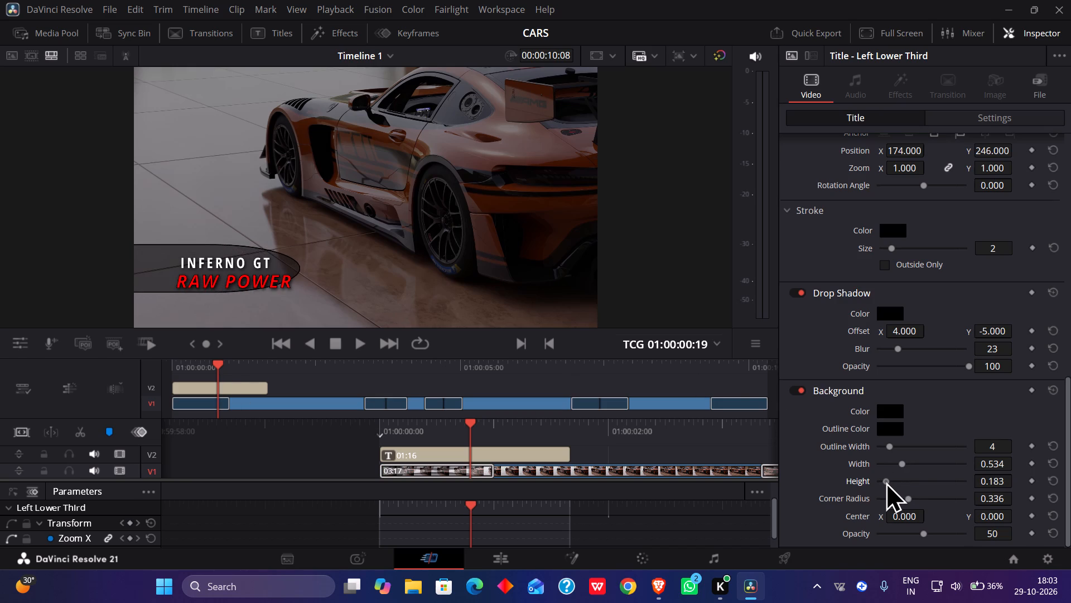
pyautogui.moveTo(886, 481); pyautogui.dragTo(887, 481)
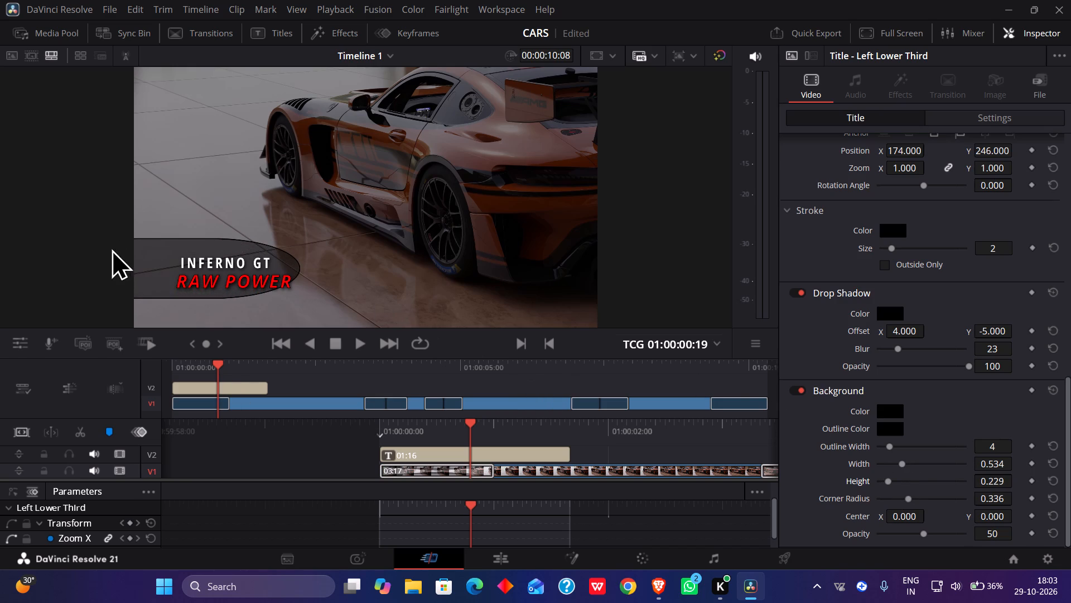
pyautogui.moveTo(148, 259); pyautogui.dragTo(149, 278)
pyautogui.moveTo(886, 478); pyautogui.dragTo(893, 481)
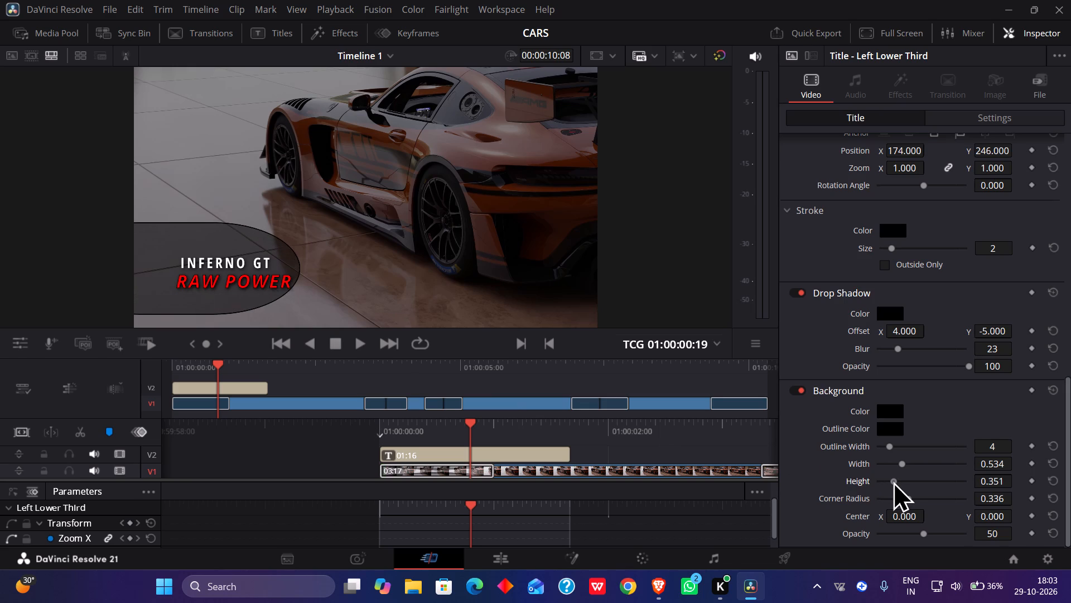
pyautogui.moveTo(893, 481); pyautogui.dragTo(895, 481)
# Adjust the title background's shape to width 0.550, corner radius 0.191 and outline width 5.
pyautogui.moveTo(903, 463); pyautogui.dragTo(903, 462)
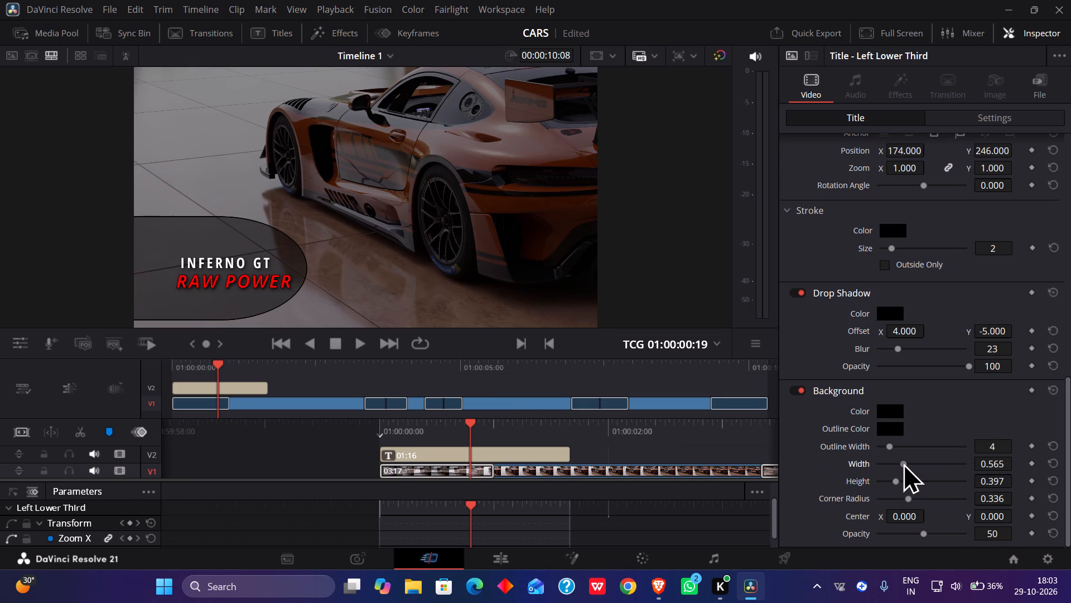
pyautogui.moveTo(903, 462); pyautogui.dragTo(904, 469)
pyautogui.moveTo(904, 469); pyautogui.dragTo(905, 469)
pyautogui.moveTo(908, 497); pyautogui.dragTo(907, 497)
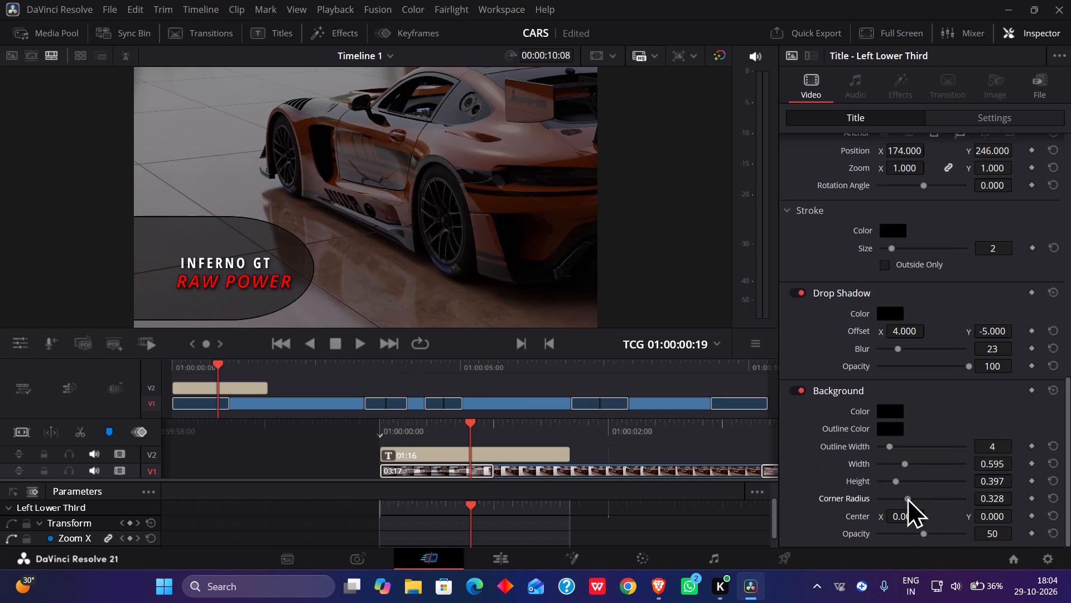
# Reduce the title background's corner radius to 0.191.
pyautogui.moveTo(907, 497); pyautogui.dragTo(895, 500)
# Try thinner outlines on the title background down to 0, dismiss the chat notification, and settle the outline width at 5.
pyautogui.moveTo(890, 448); pyautogui.dragTo(887, 448)
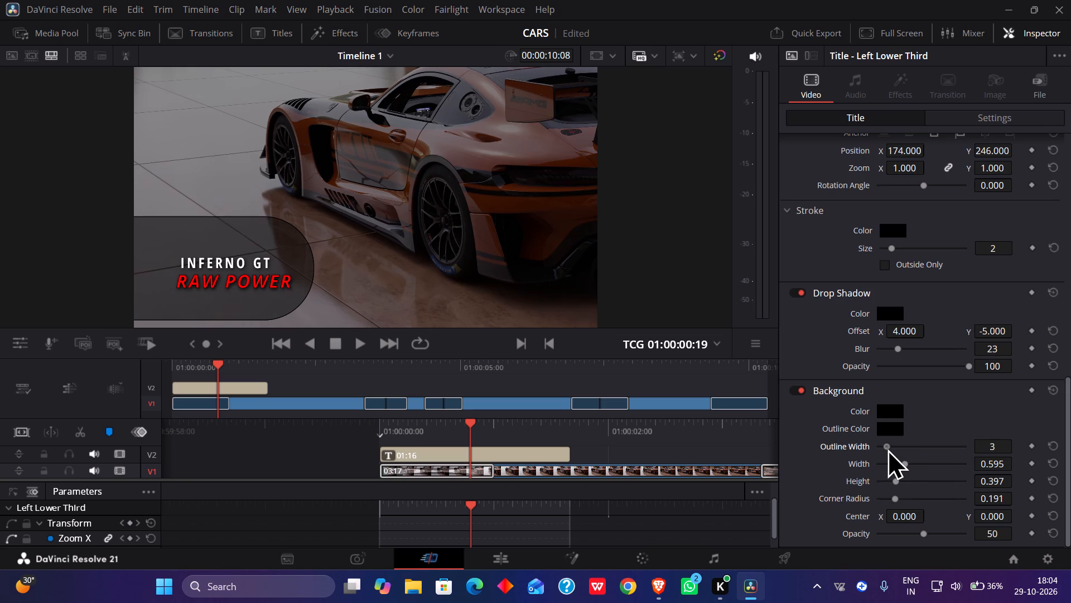
pyautogui.moveTo(887, 448); pyautogui.dragTo(890, 448)
pyautogui.moveTo(890, 448); pyautogui.dragTo(880, 448)
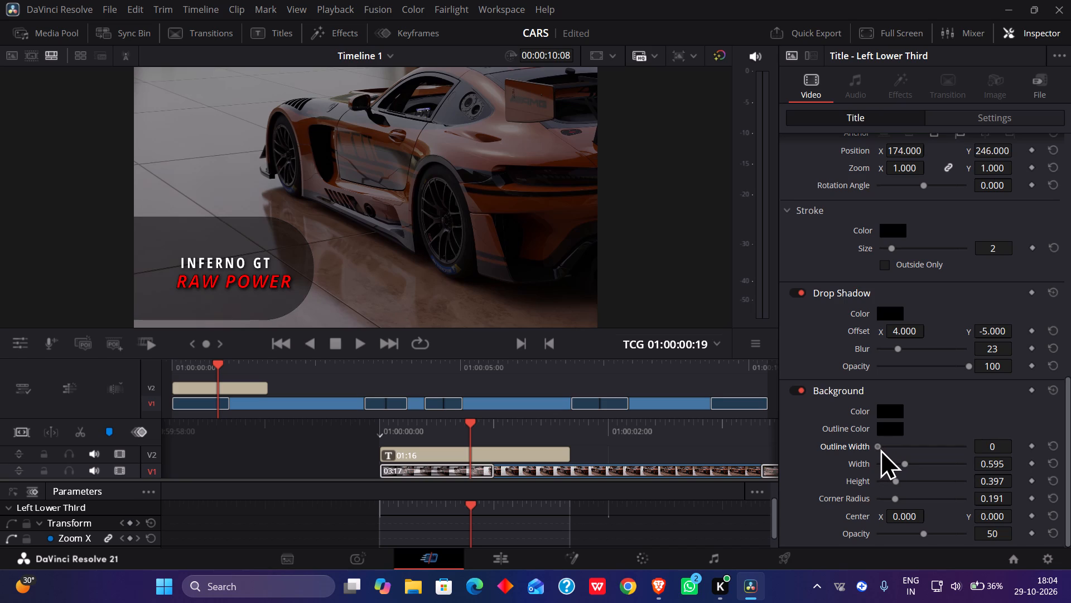
pyautogui.moveTo(880, 448); pyautogui.dragTo(851, 454)
pyautogui.moveTo(851, 454); pyautogui.dragTo(875, 446)
pyautogui.doubleClick(879, 444)
pyautogui.moveTo(879, 444); pyautogui.dragTo(882, 444)
pyautogui.moveTo(882, 444); pyautogui.dragTo(885, 444)
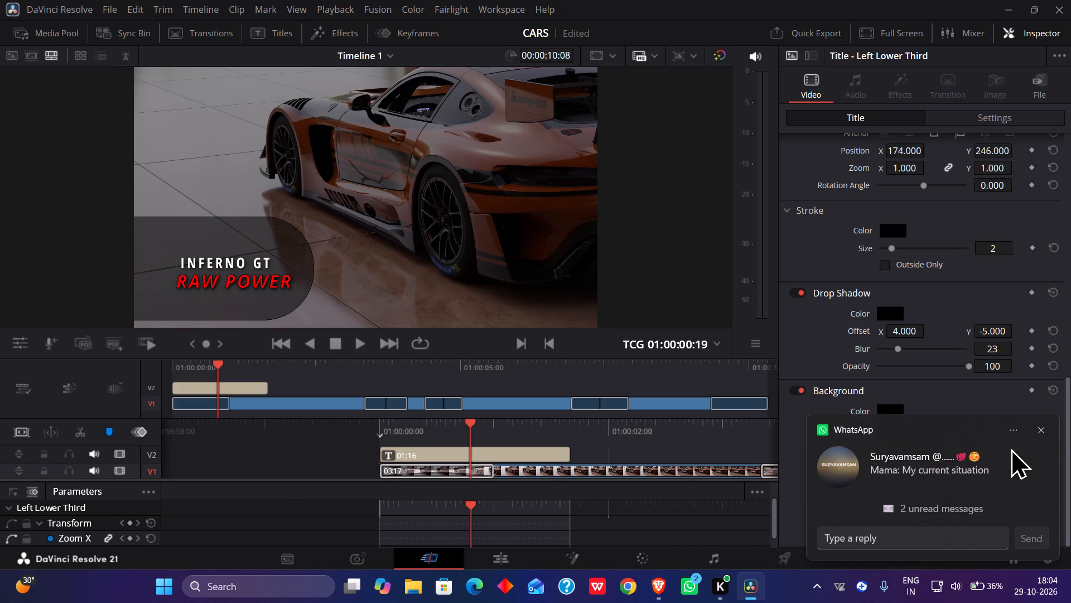
pyautogui.click(1042, 423)
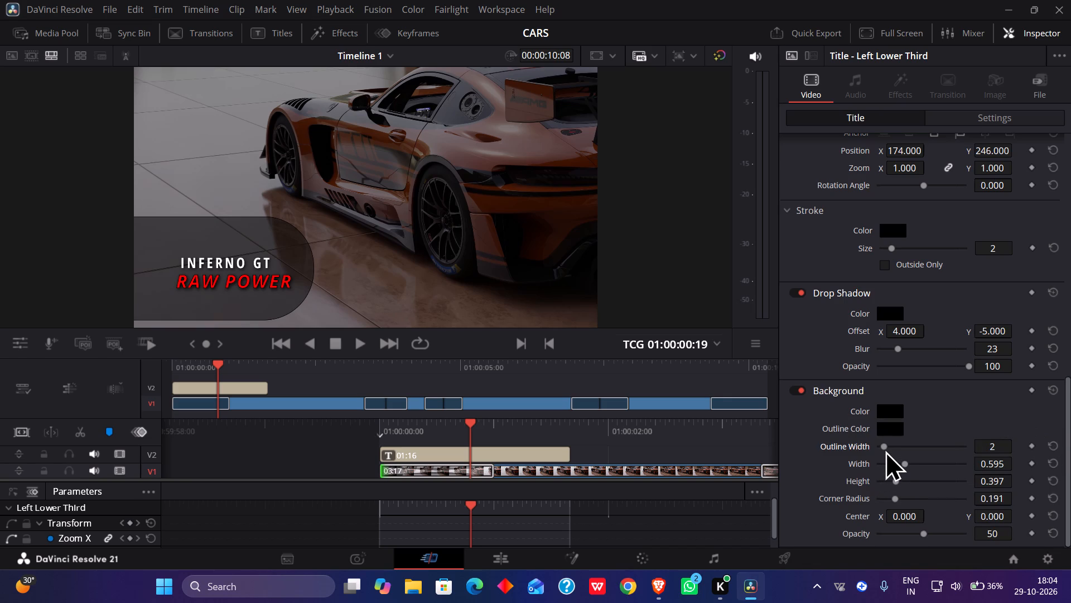
pyautogui.moveTo(885, 446); pyautogui.dragTo(885, 445)
pyautogui.moveTo(885, 445); pyautogui.dragTo(888, 445)
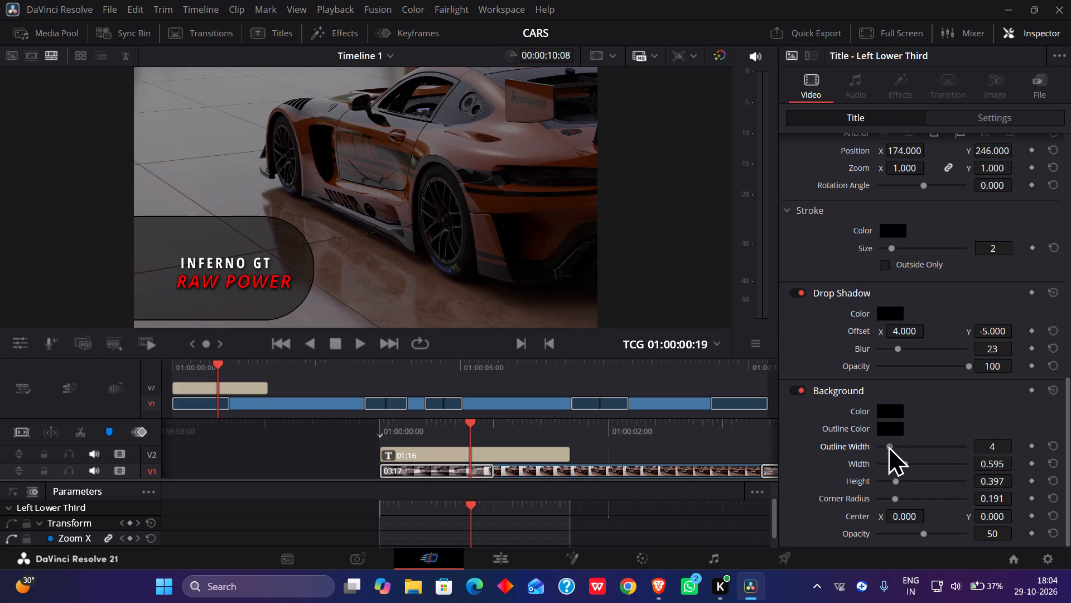
pyautogui.moveTo(888, 445); pyautogui.dragTo(891, 446)
# Narrow the title background's width to 0.550.
pyautogui.click(906, 463)
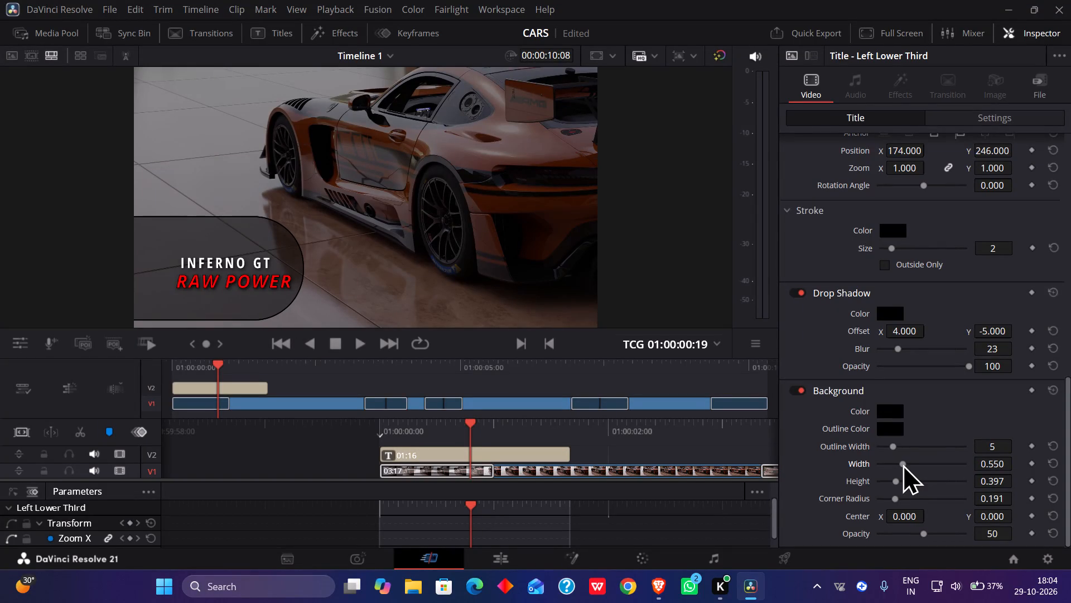
# Fine-tune the title background's height to 0.290.
pyautogui.click(896, 478)
pyautogui.moveTo(896, 478); pyautogui.dragTo(893, 481)
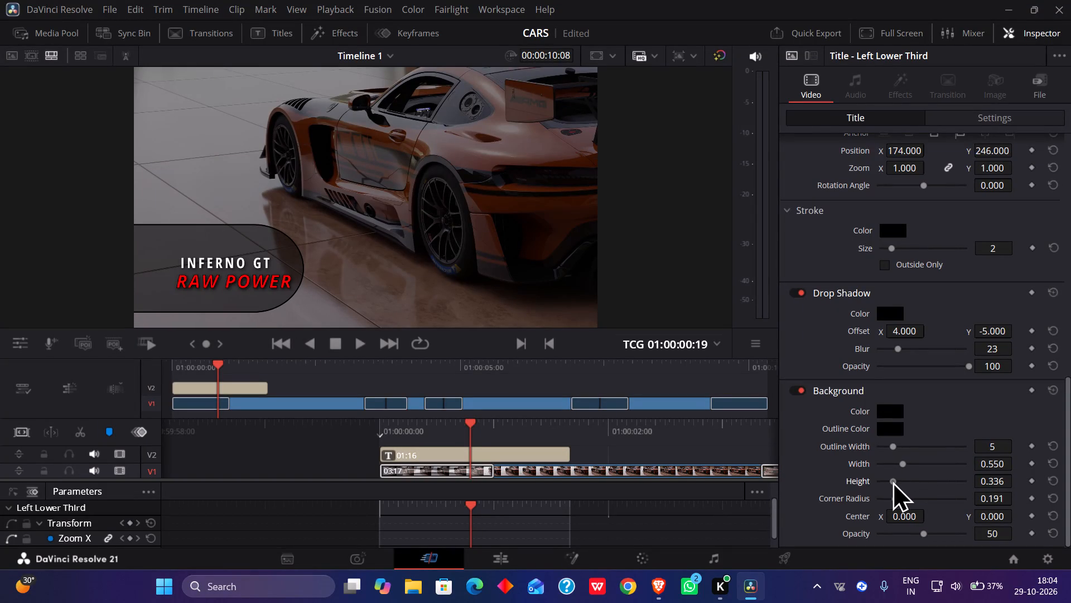
pyautogui.moveTo(893, 481); pyautogui.dragTo(892, 481)
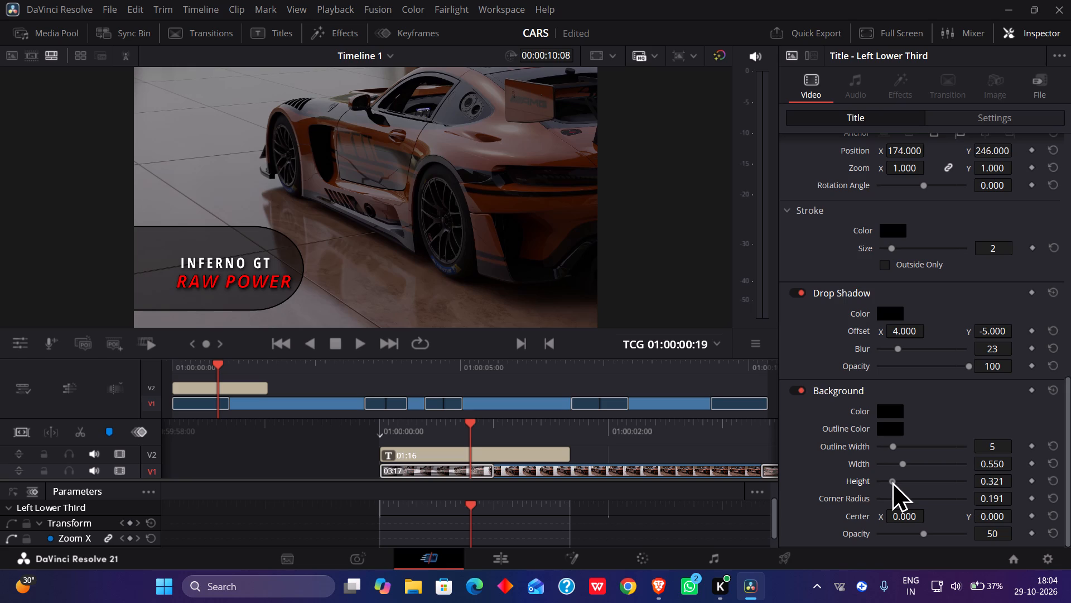
pyautogui.moveTo(892, 481); pyautogui.dragTo(891, 482)
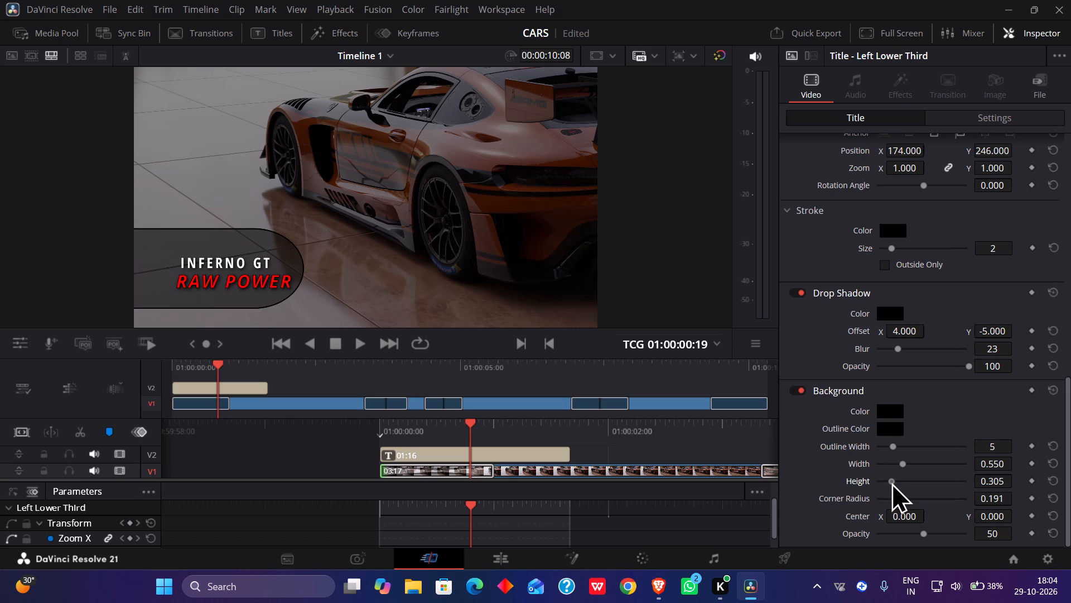
pyautogui.moveTo(891, 482); pyautogui.dragTo(890, 482)
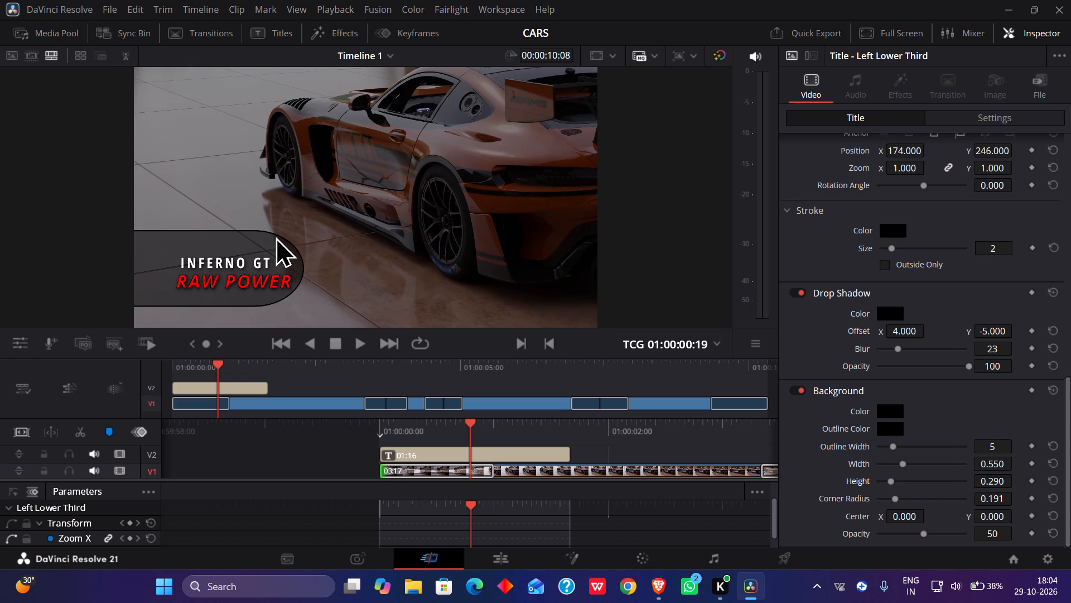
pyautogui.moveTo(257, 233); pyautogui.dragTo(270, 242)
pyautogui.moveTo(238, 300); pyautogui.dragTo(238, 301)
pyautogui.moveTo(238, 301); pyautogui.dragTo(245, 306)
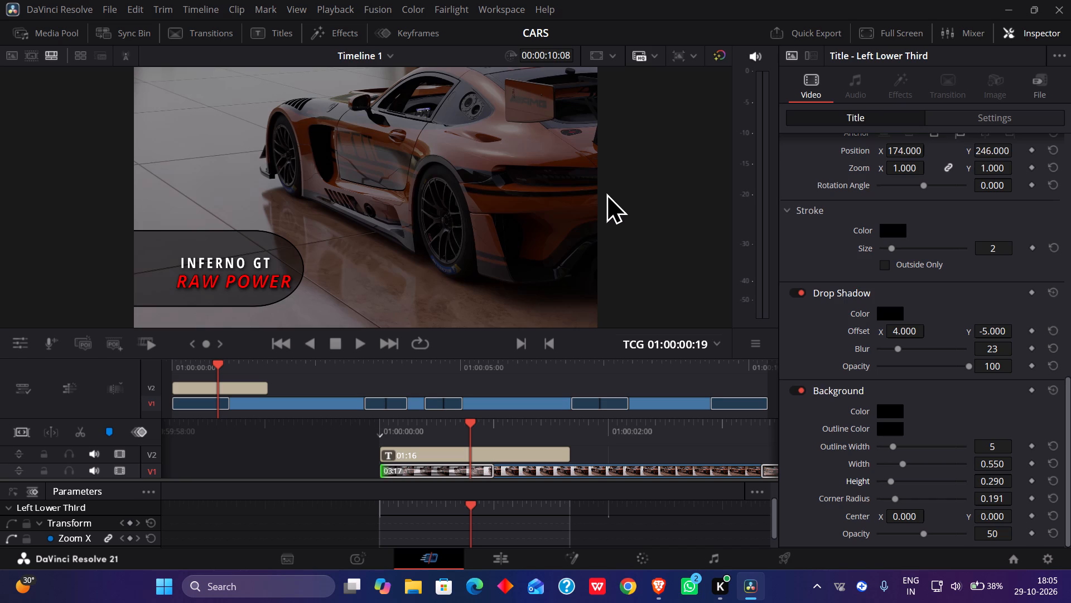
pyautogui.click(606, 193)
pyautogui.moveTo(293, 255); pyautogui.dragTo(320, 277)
# Review the title's text, stroke, drop shadow and background properties.
pyautogui.scroll(-6, 938, 487)
pyautogui.scroll(1, 937, 483)
pyautogui.scroll(-5, 749, 419)
pyautogui.scroll(-7, 949, 413)
pyautogui.scroll(2, 948, 419)
pyautogui.scroll(-5, 879, 363)
pyautogui.scroll(7, 879, 363)
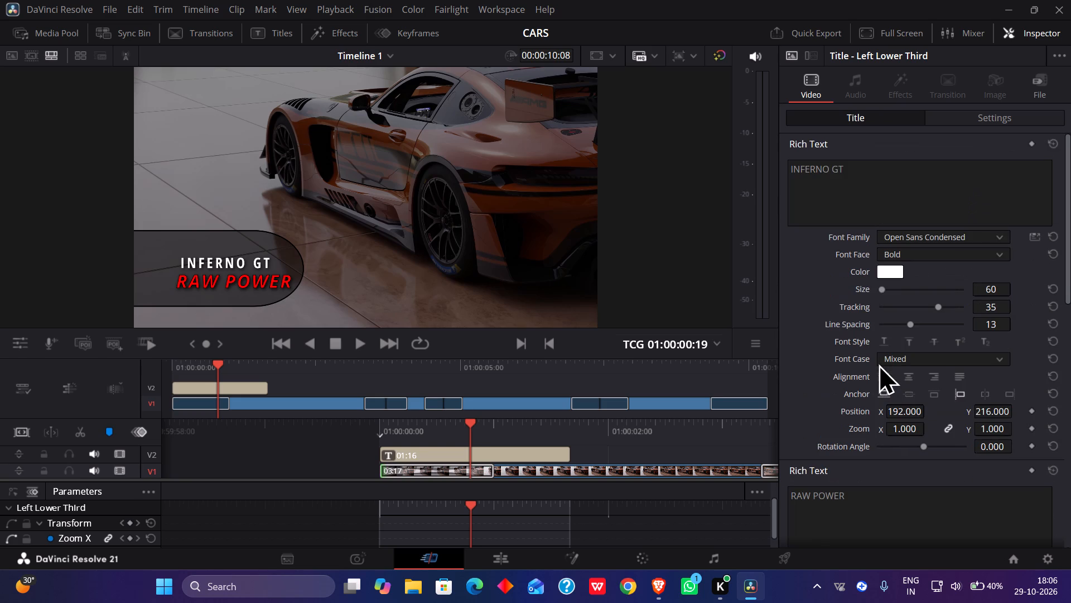
pyautogui.scroll(4, 879, 363)
pyautogui.scroll(-8, 879, 363)
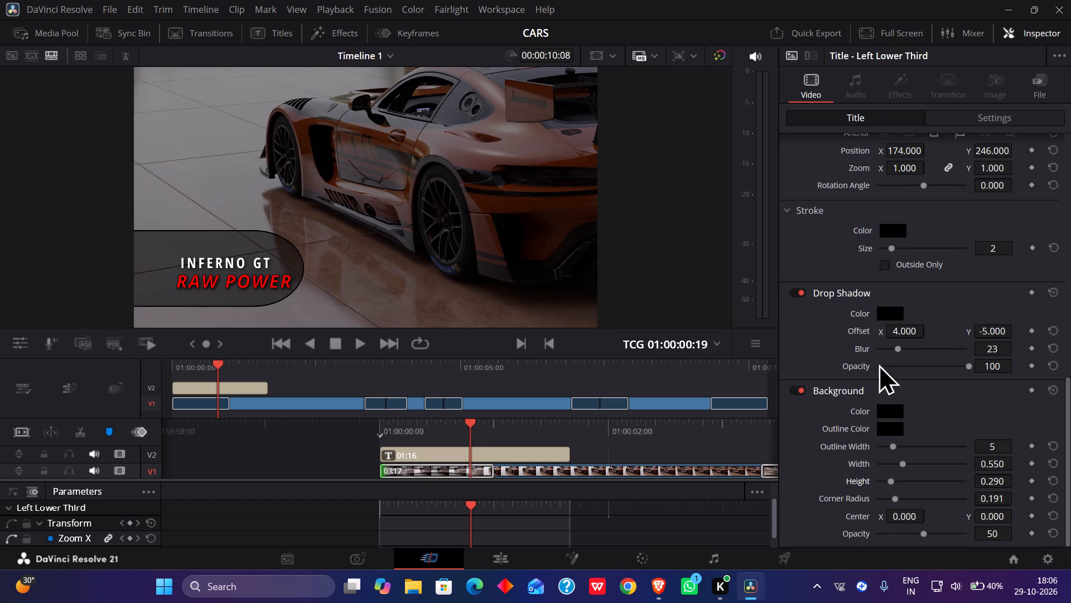
pyautogui.scroll(1, 879, 363)
pyautogui.scroll(-6, 879, 363)
pyautogui.scroll(-3, 849, 150)
# In the title's cropping settings, try Crop Left 14.700, set Crop Right to 44.000 and Crop Top to 57.700, and return Crop Left to 0.000.
pyautogui.click(948, 111)
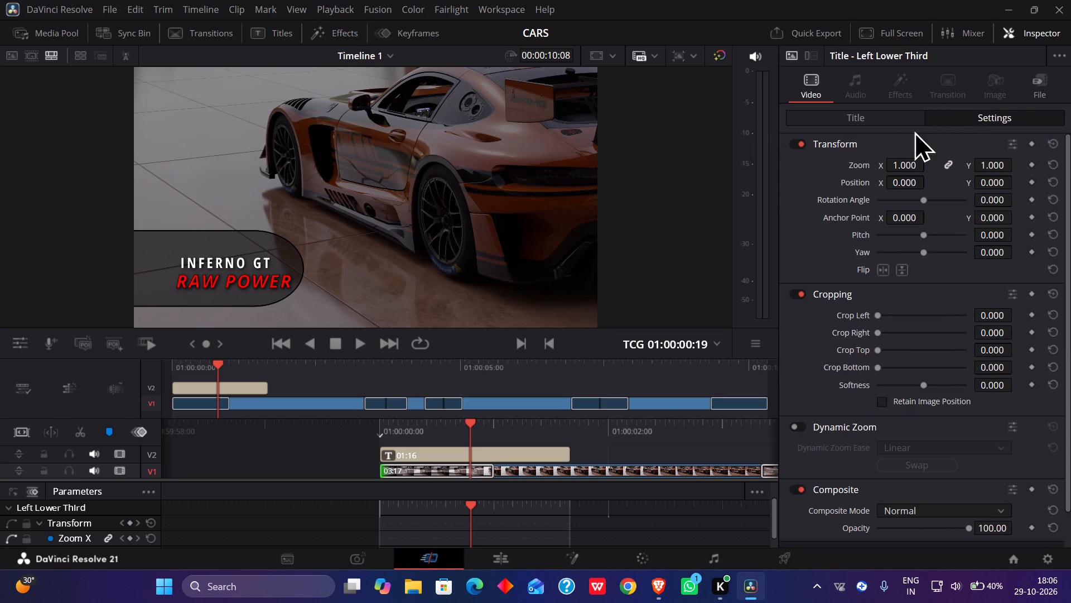
pyautogui.scroll(-7, 836, 200)
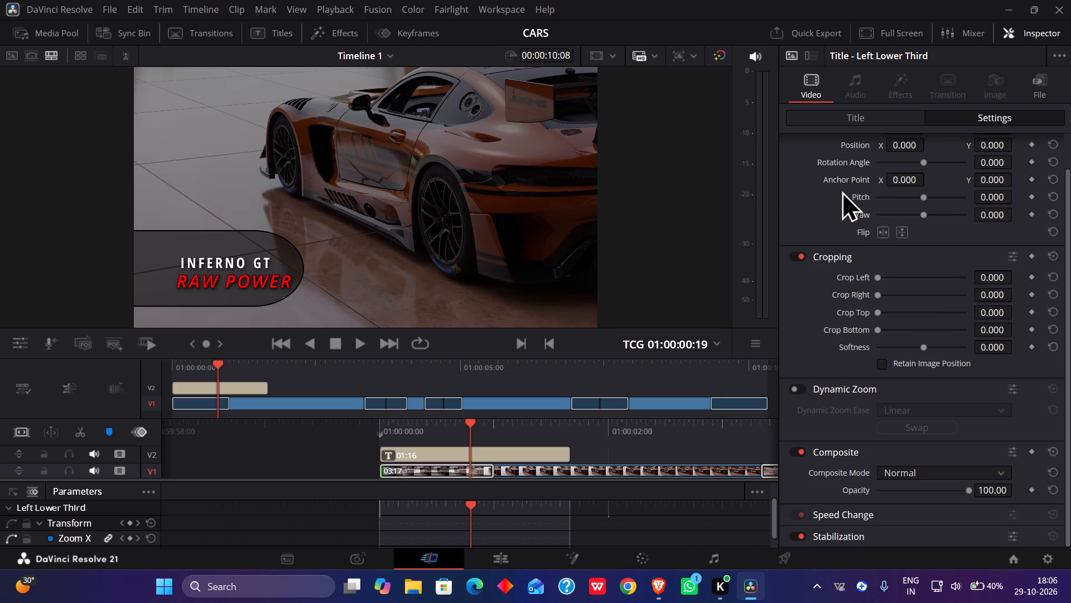
pyautogui.scroll(1, 866, 198)
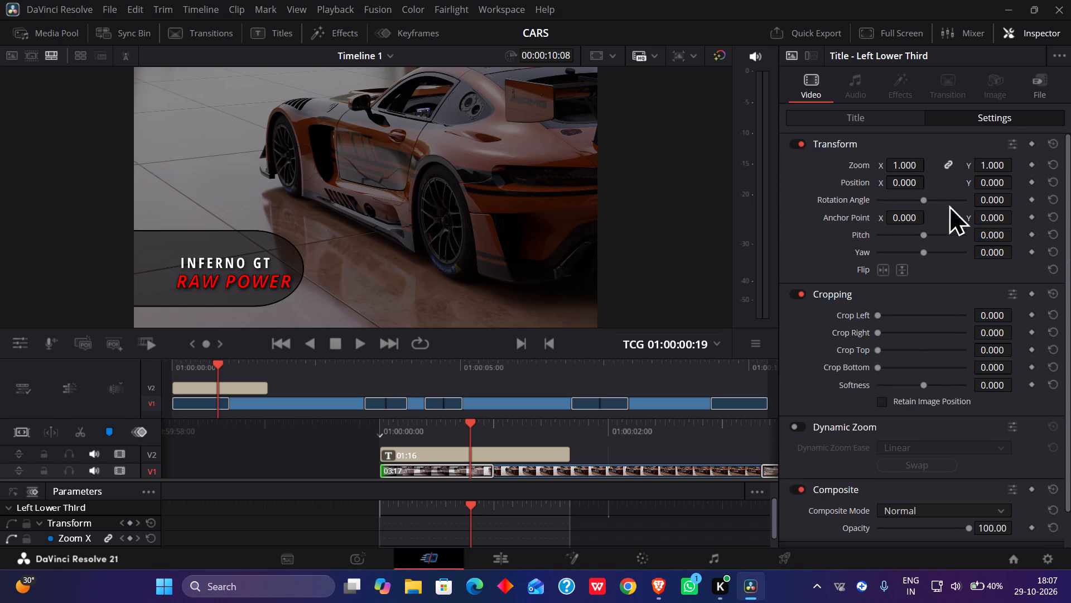
pyautogui.click(878, 314)
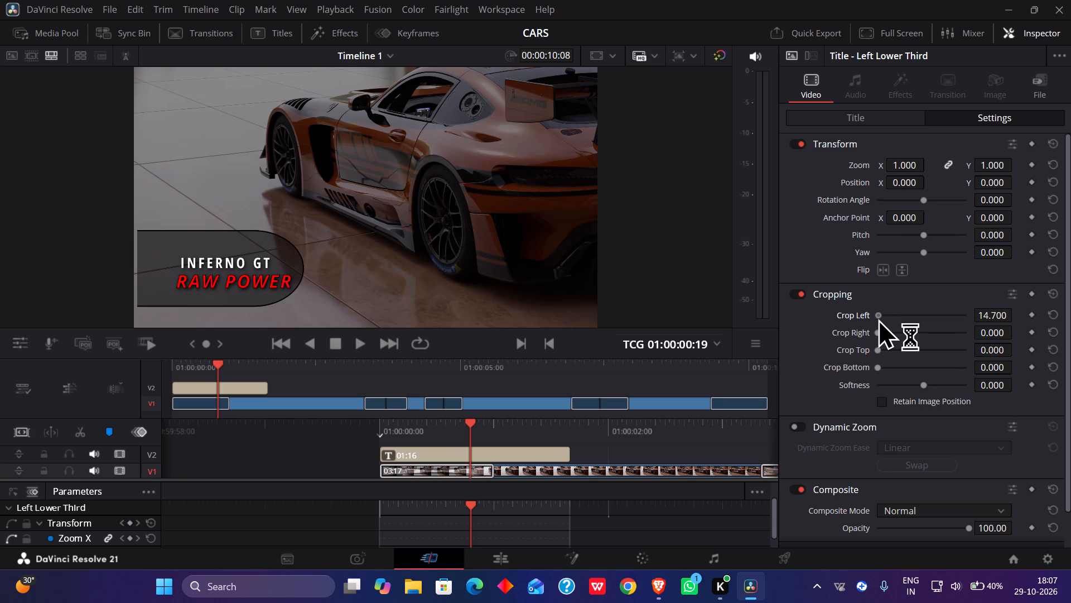
pyautogui.click(878, 333)
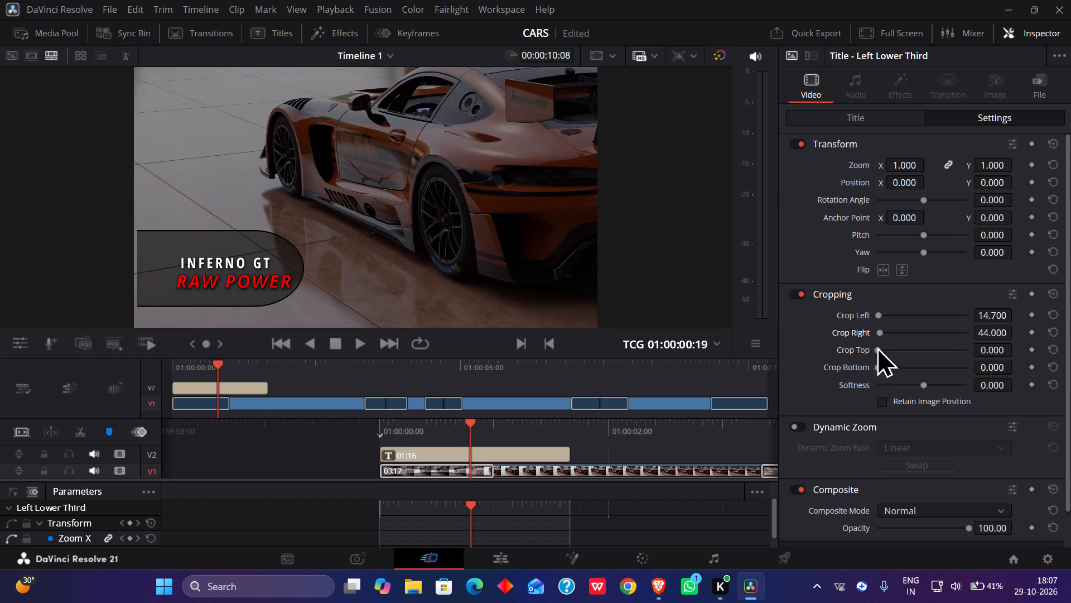
pyautogui.click(877, 346)
pyautogui.moveTo(876, 348); pyautogui.dragTo(881, 348)
pyautogui.click(880, 315)
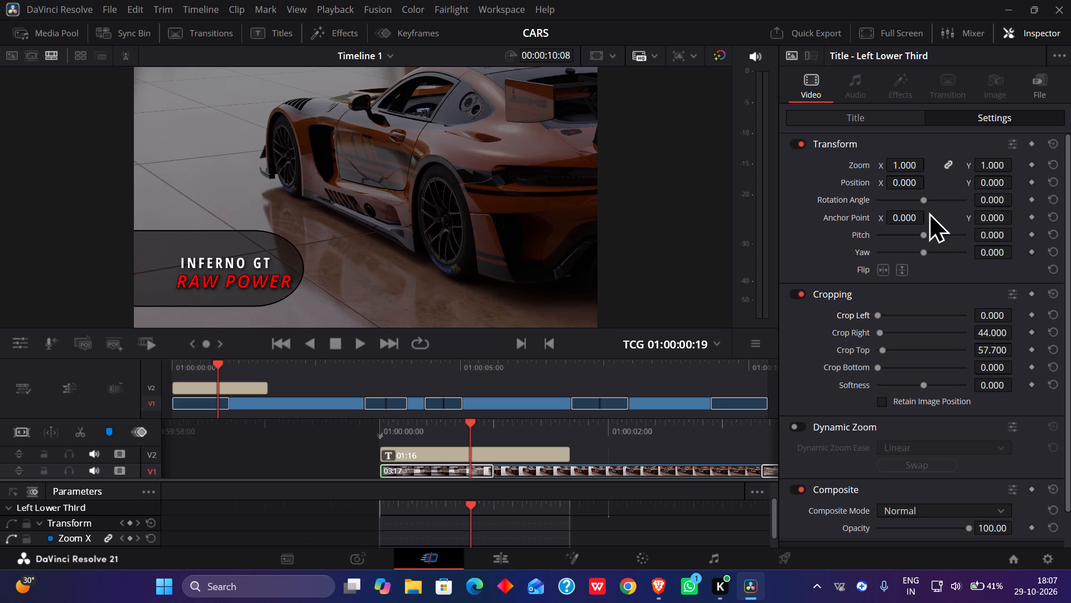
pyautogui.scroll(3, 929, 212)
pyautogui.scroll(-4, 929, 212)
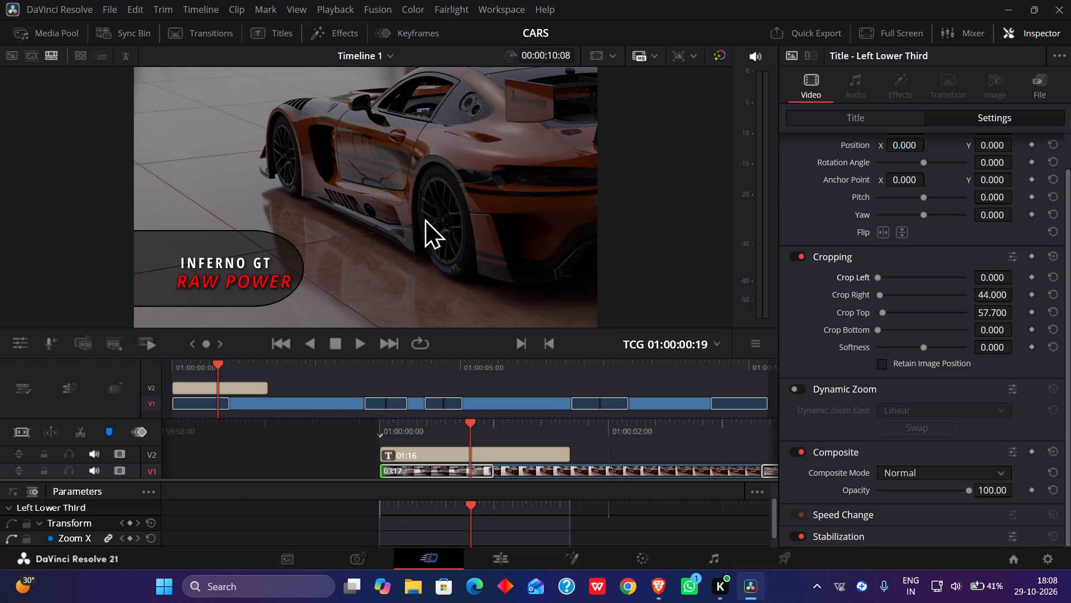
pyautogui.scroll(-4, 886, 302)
# Scrub back and forth through the timeline to review the title, the car clips and their transitions.
pyautogui.moveTo(472, 421); pyautogui.dragTo(373, 441)
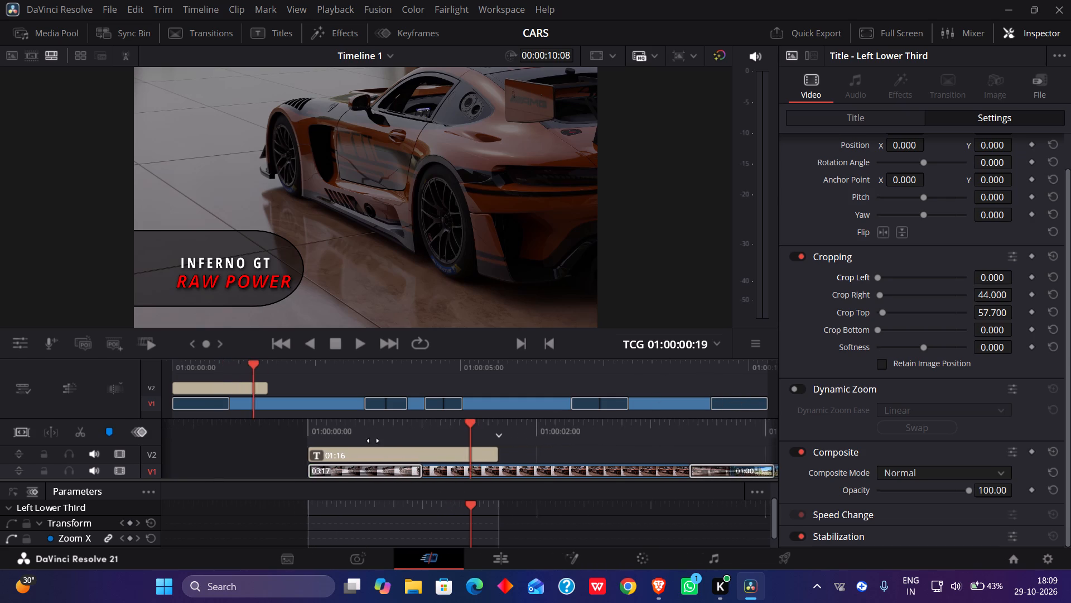
pyautogui.moveTo(373, 441); pyautogui.dragTo(723, 463)
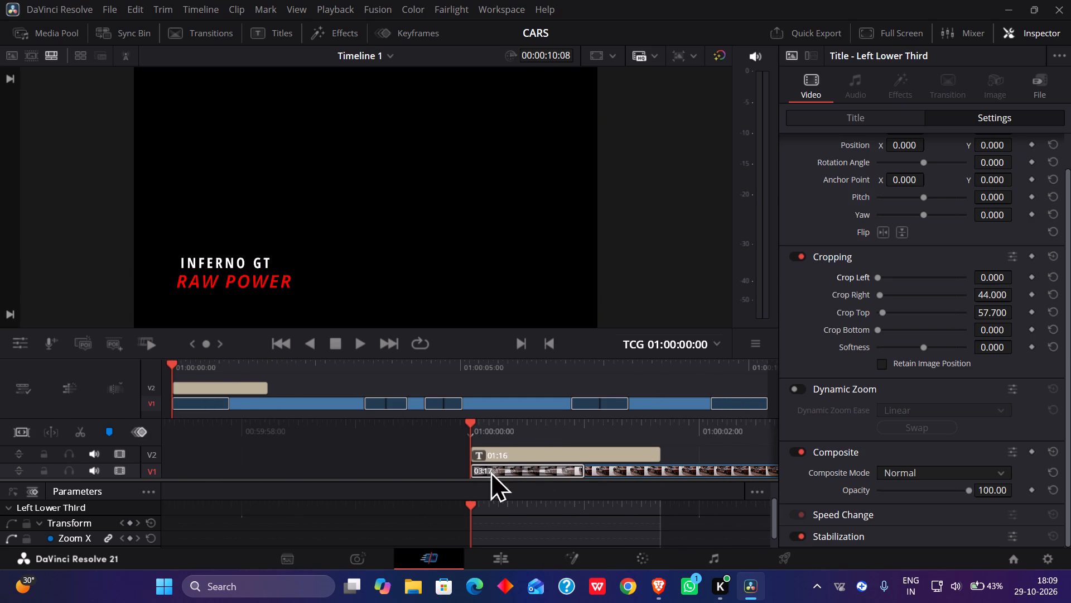
pyautogui.moveTo(473, 429); pyautogui.dragTo(412, 444)
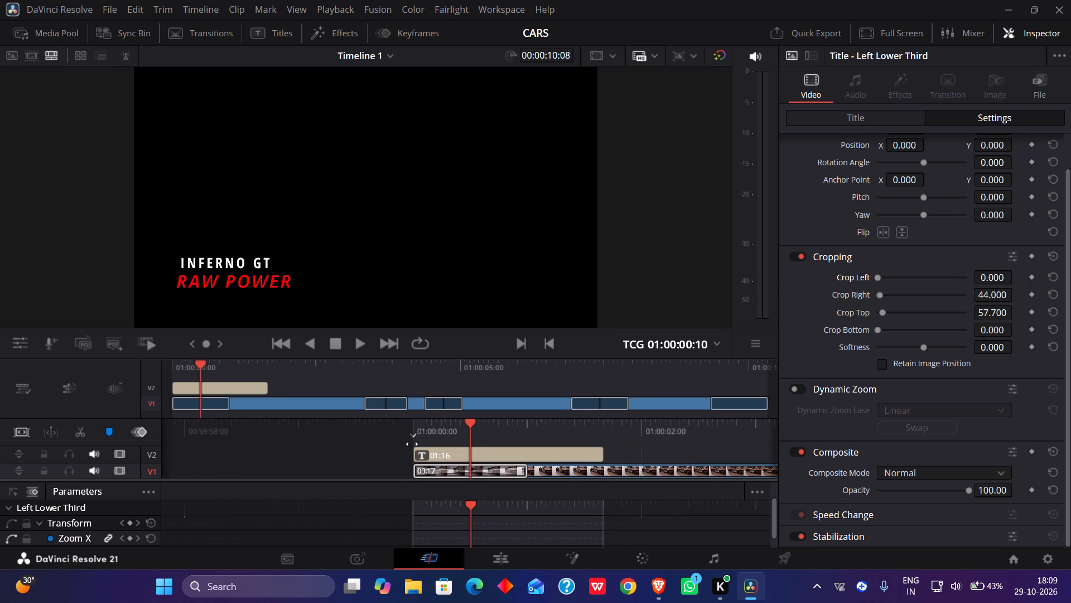
pyautogui.moveTo(412, 444); pyautogui.dragTo(351, 447)
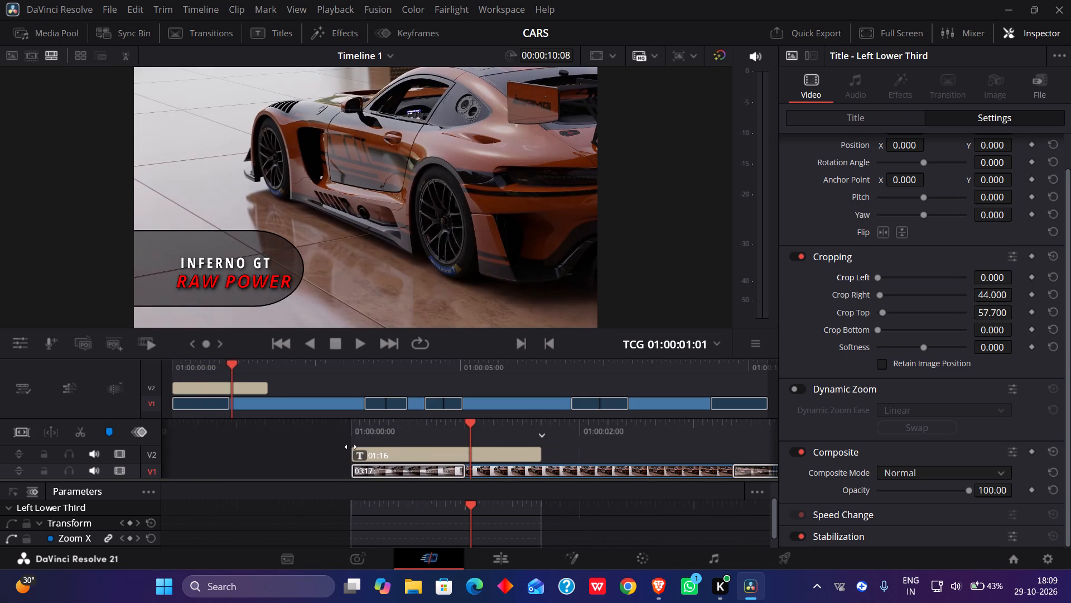
pyautogui.moveTo(351, 447); pyautogui.dragTo(256, 447)
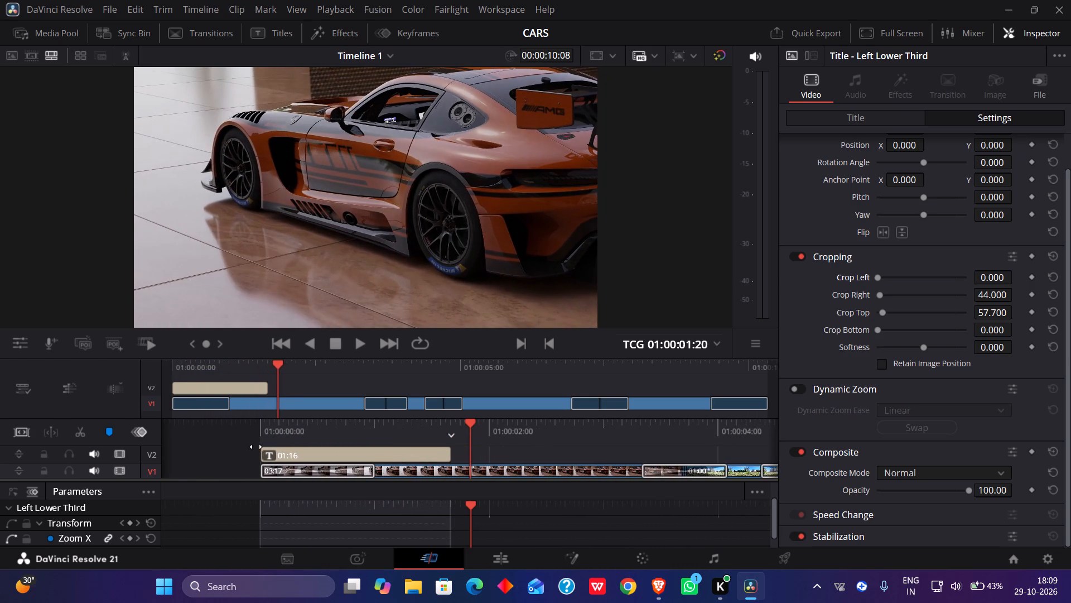
pyautogui.moveTo(256, 447); pyautogui.dragTo(141, 444)
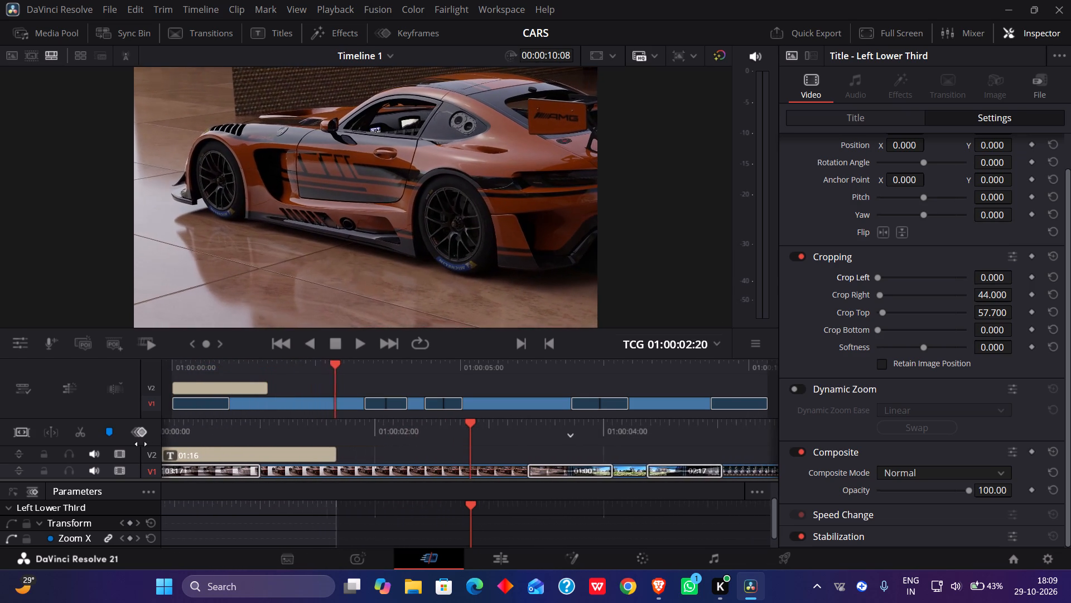
pyautogui.moveTo(141, 444); pyautogui.dragTo(0, 419)
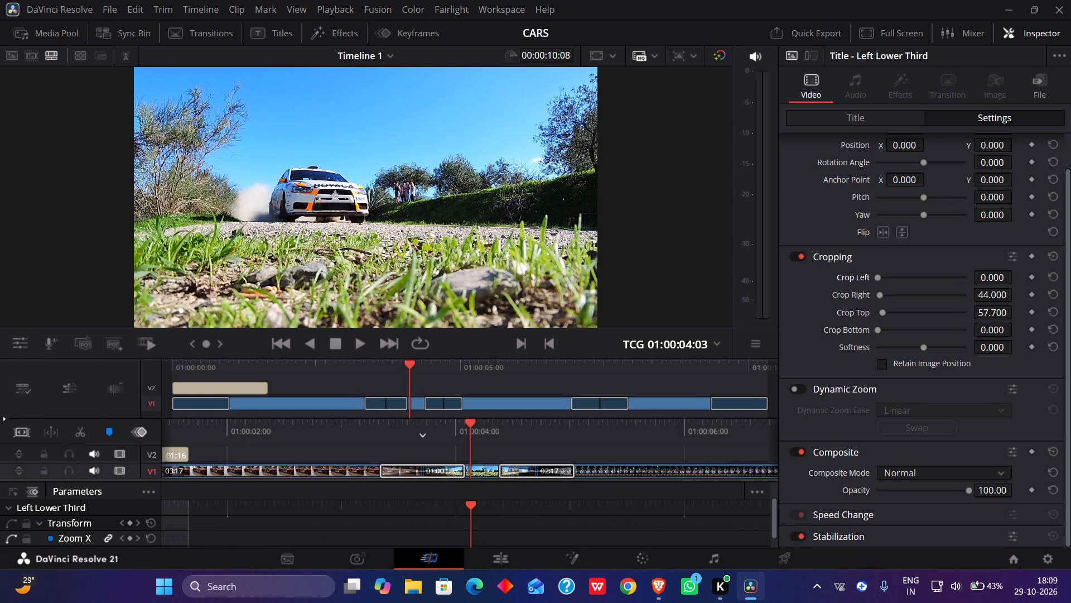
pyautogui.moveTo(0, 419); pyautogui.dragTo(1, 414)
pyautogui.moveTo(494, 442); pyautogui.dragTo(445, 446)
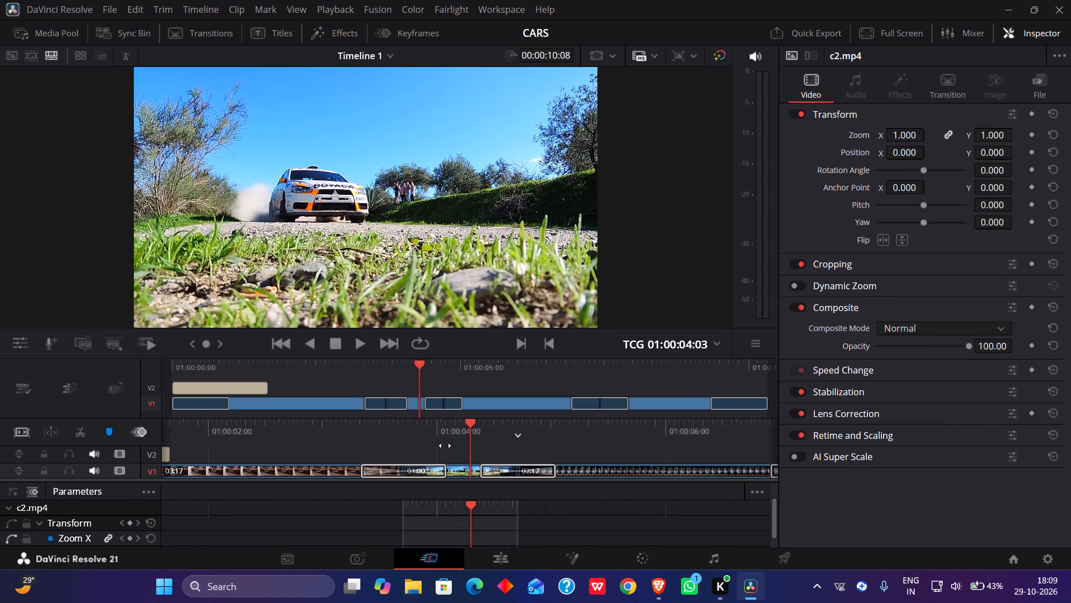
pyautogui.moveTo(445, 446); pyautogui.dragTo(286, 450)
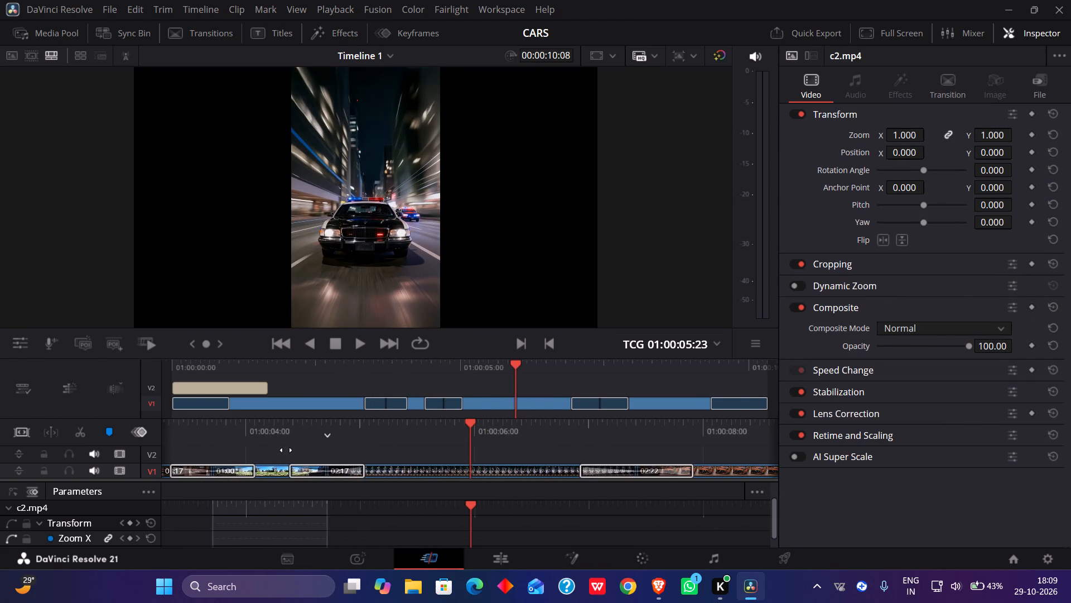
pyautogui.moveTo(286, 450); pyautogui.dragTo(392, 449)
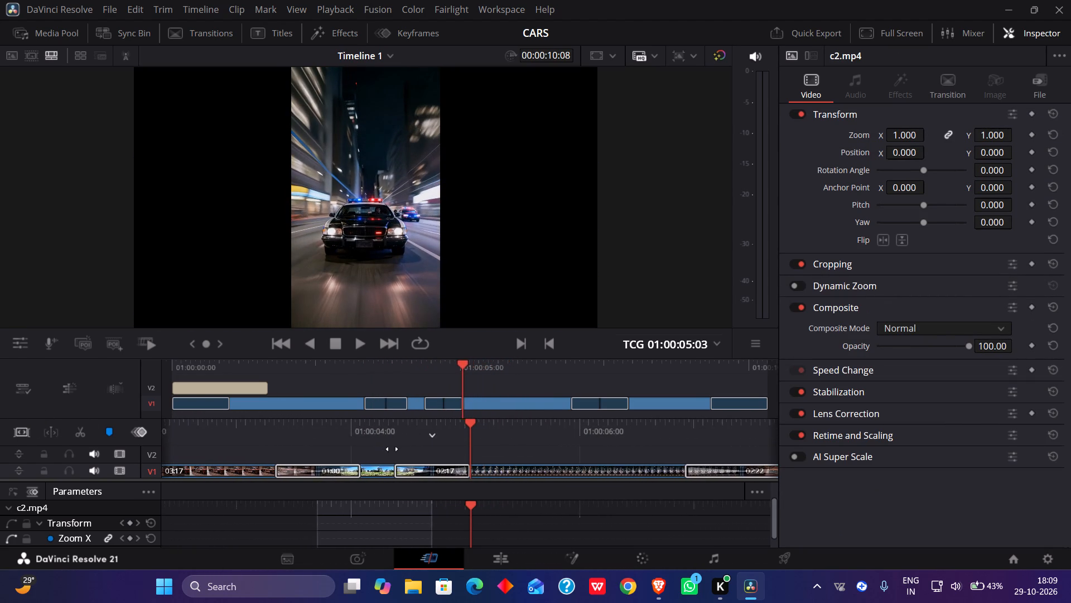
pyautogui.moveTo(392, 449); pyautogui.dragTo(484, 461)
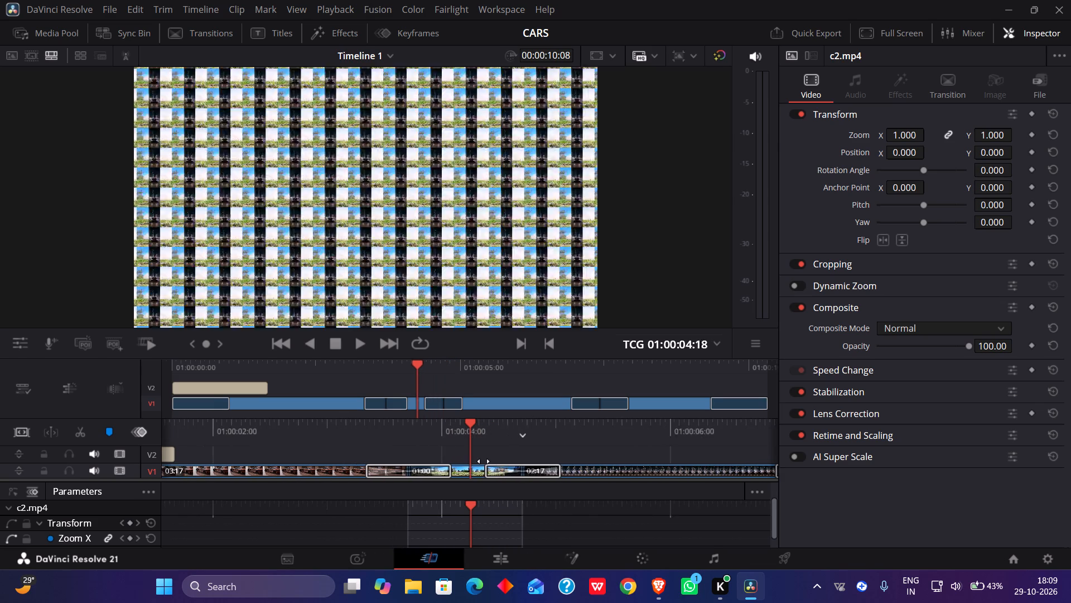
pyautogui.moveTo(484, 461); pyautogui.dragTo(480, 468)
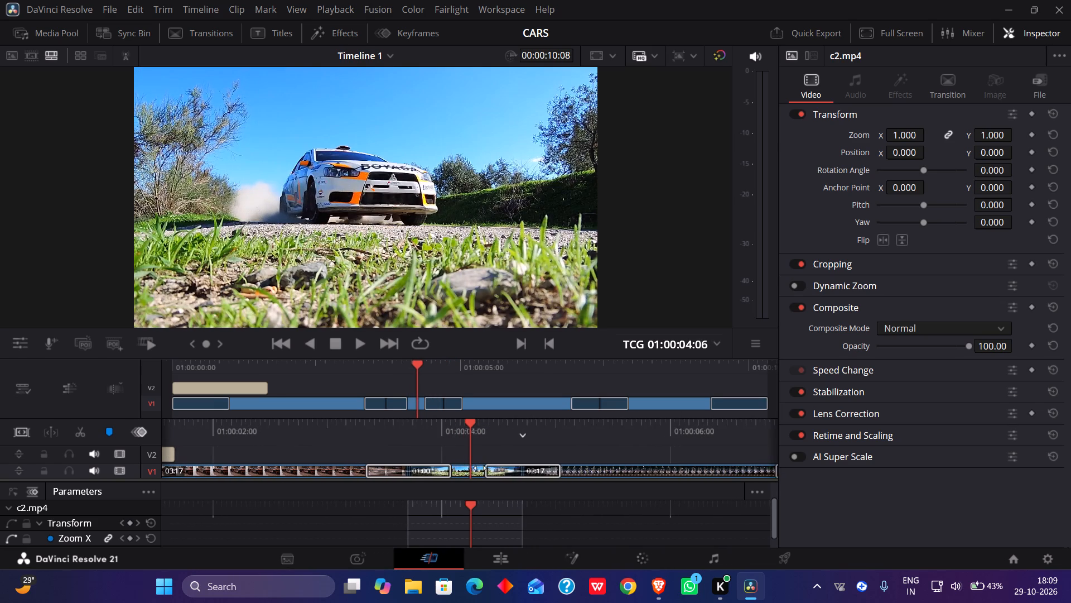
pyautogui.moveTo(480, 468); pyautogui.dragTo(448, 477)
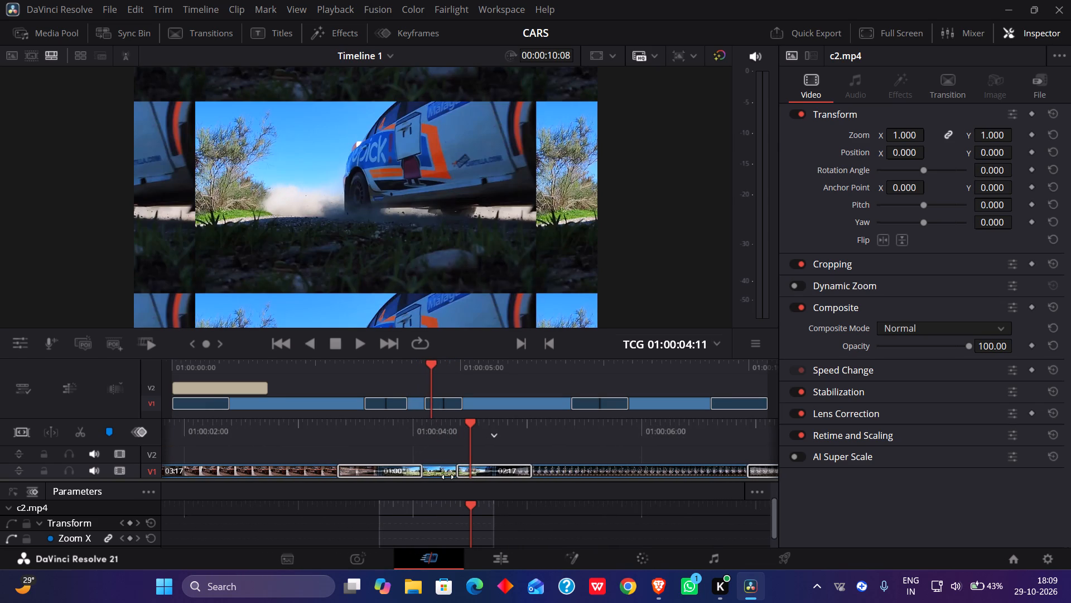
pyautogui.moveTo(448, 477); pyautogui.dragTo(428, 481)
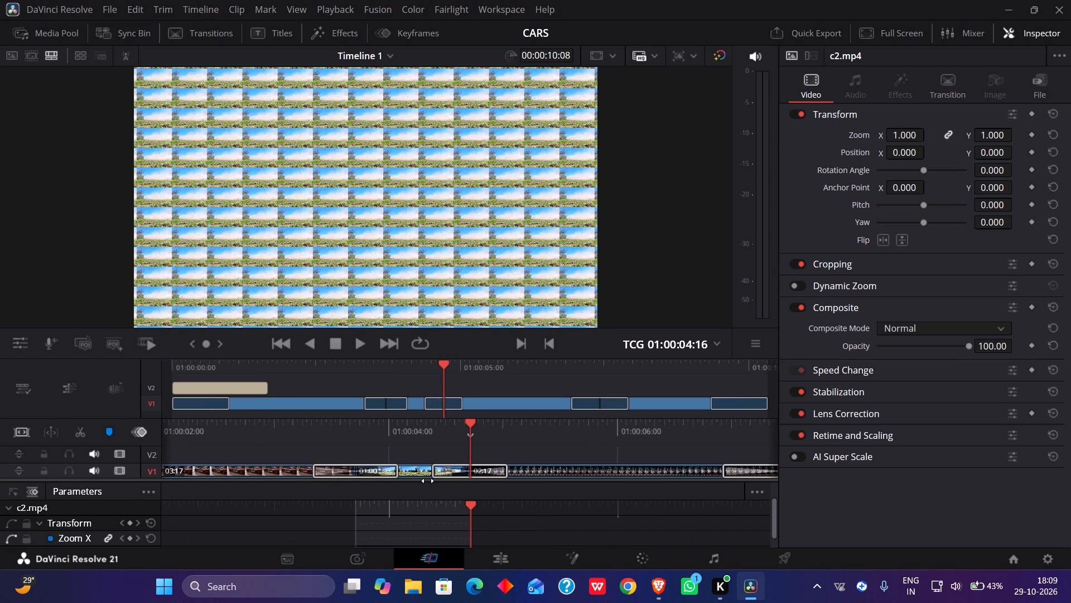
pyautogui.moveTo(428, 481); pyautogui.dragTo(663, 481)
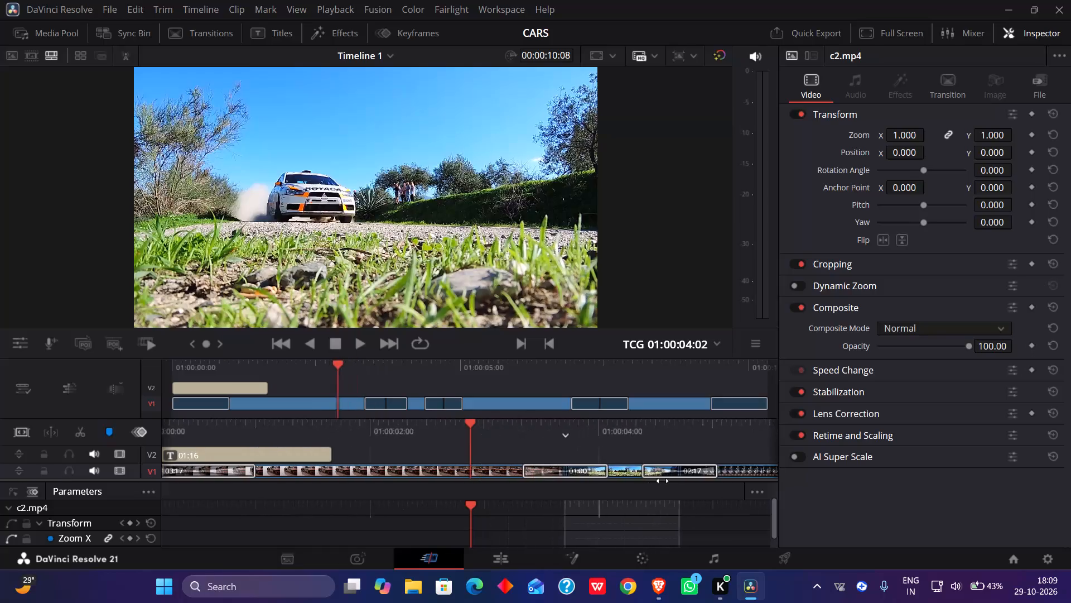
pyautogui.moveTo(663, 481); pyautogui.dragTo(1024, 481)
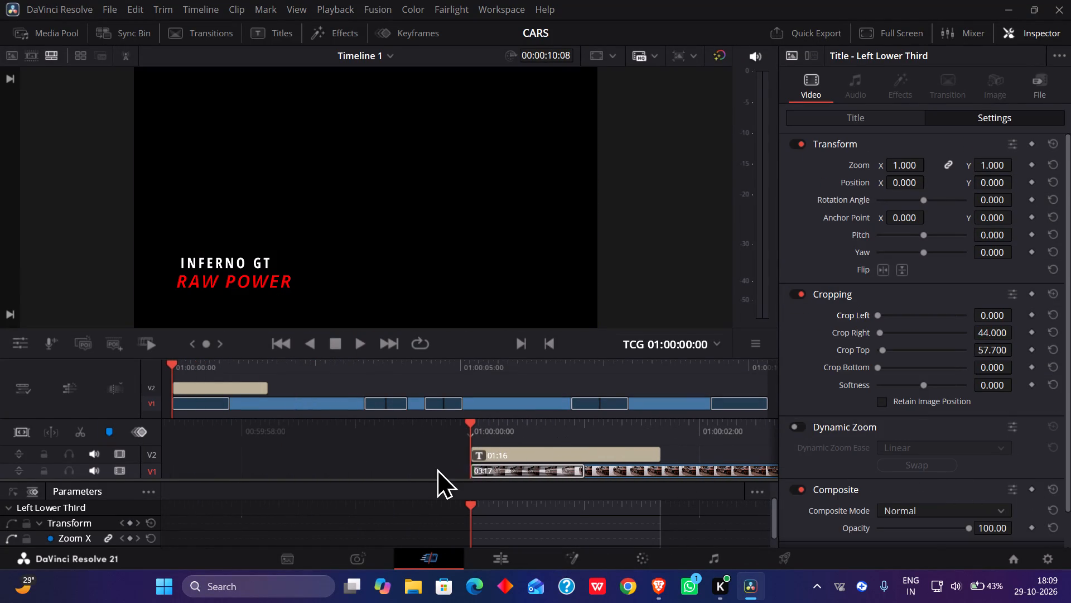
# Collapse the Left Lower Third title's keyframe parameters and dismiss the incoming message notification.
pyautogui.click(12, 502)
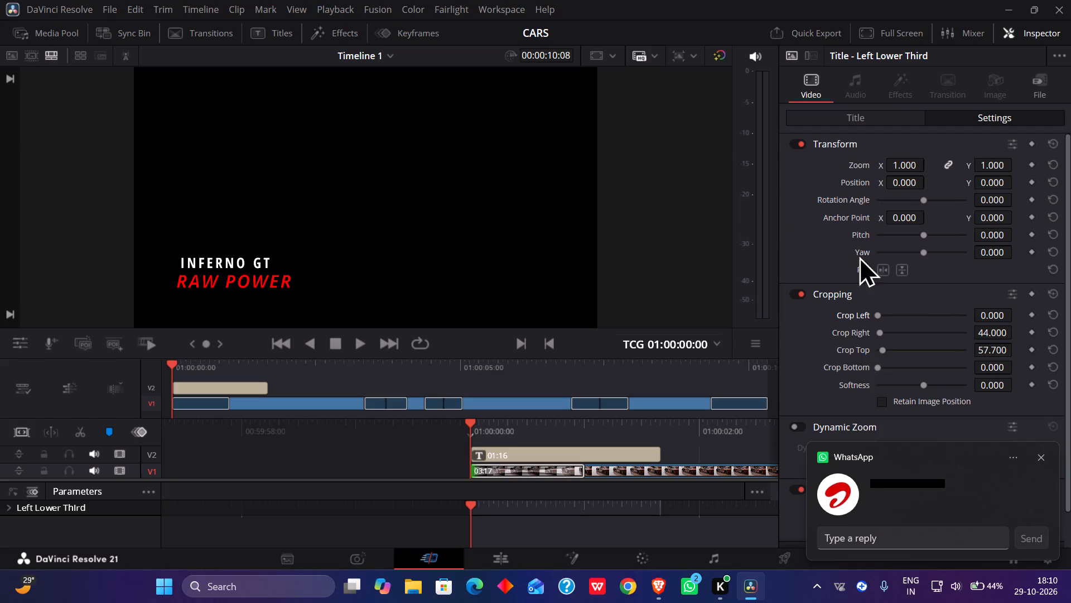
pyautogui.click(1045, 457)
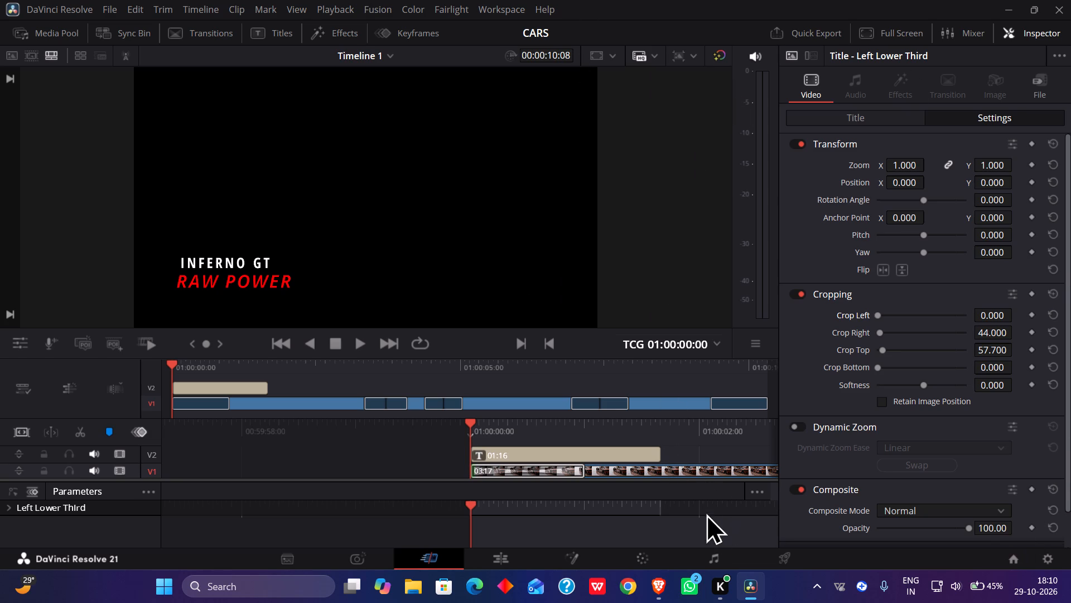
# Preview the Iris transitions and add an Oval Iris transition to the end of the title clip on V2.
pyautogui.click(201, 33)
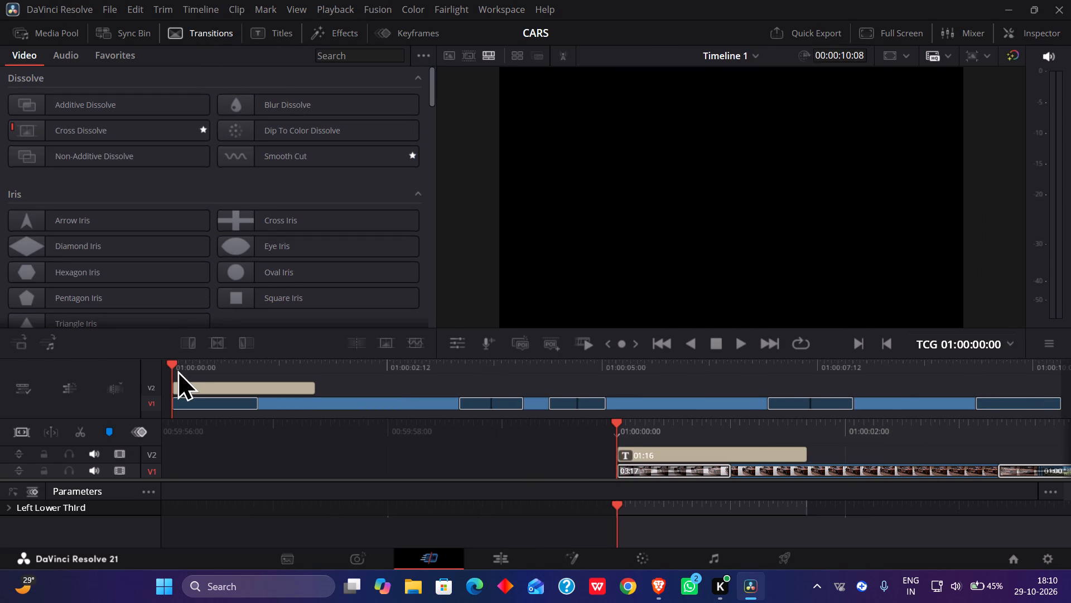
pyautogui.moveTo(171, 362); pyautogui.dragTo(234, 374)
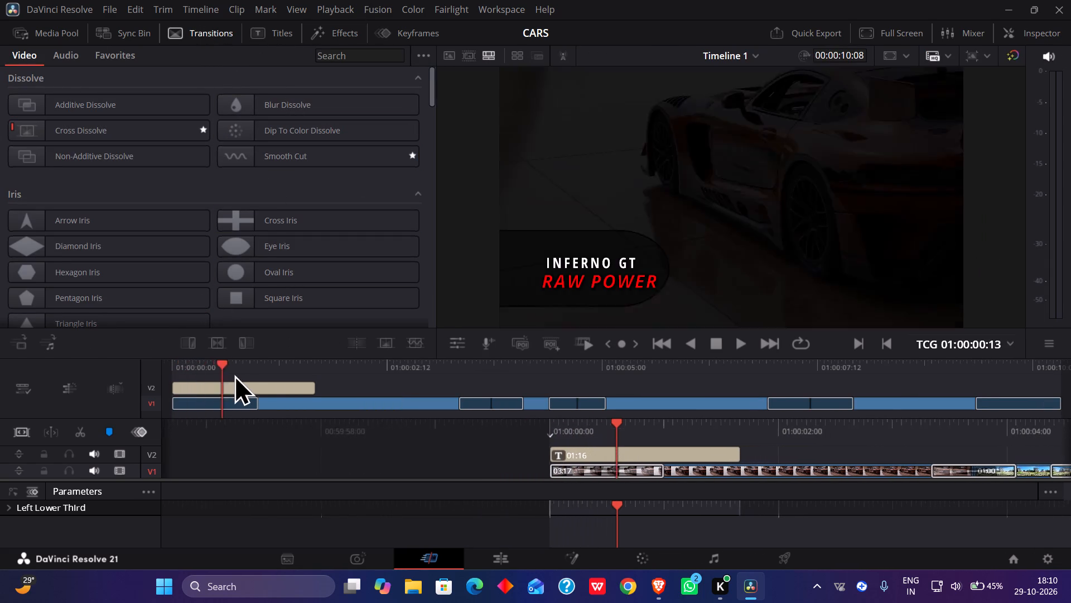
pyautogui.moveTo(234, 374); pyautogui.dragTo(343, 392)
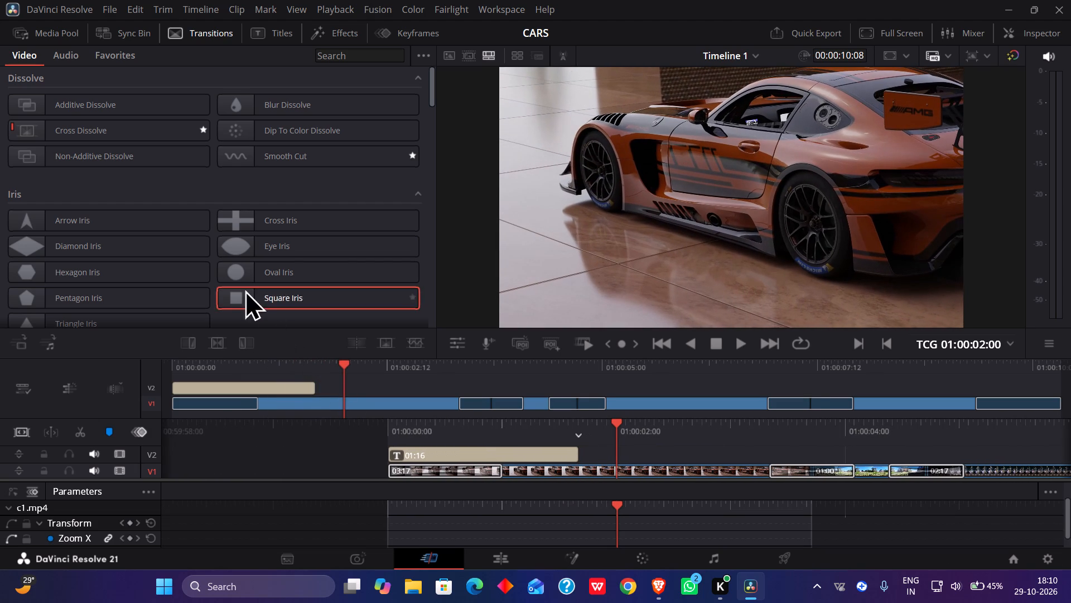
pyautogui.moveTo(225, 267); pyautogui.dragTo(233, 270)
pyautogui.click(243, 273)
pyautogui.moveTo(244, 274); pyautogui.dragTo(340, 274)
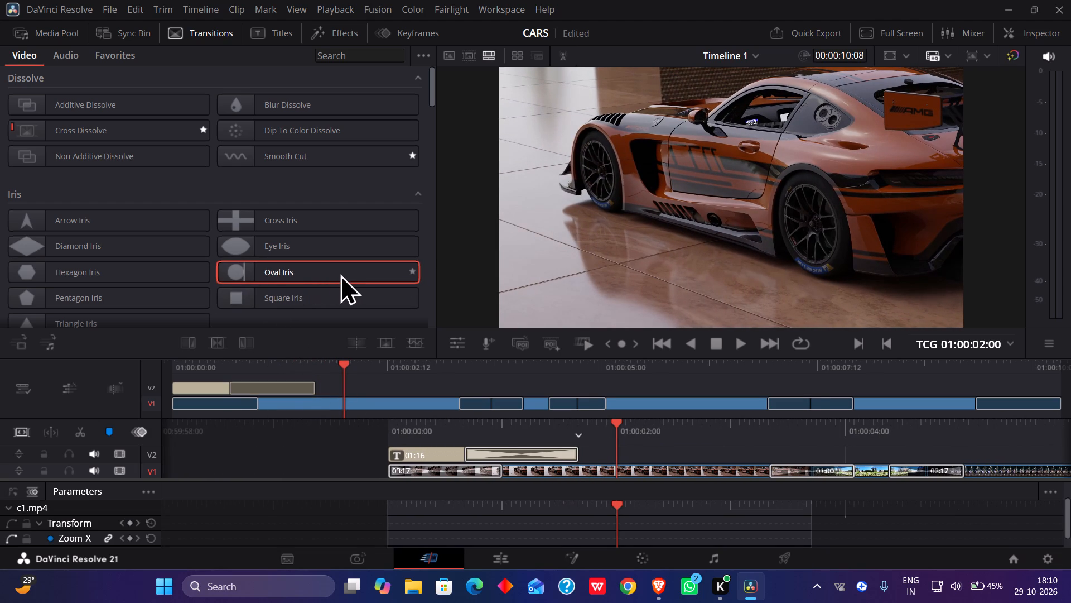
pyautogui.moveTo(340, 274); pyautogui.dragTo(368, 275)
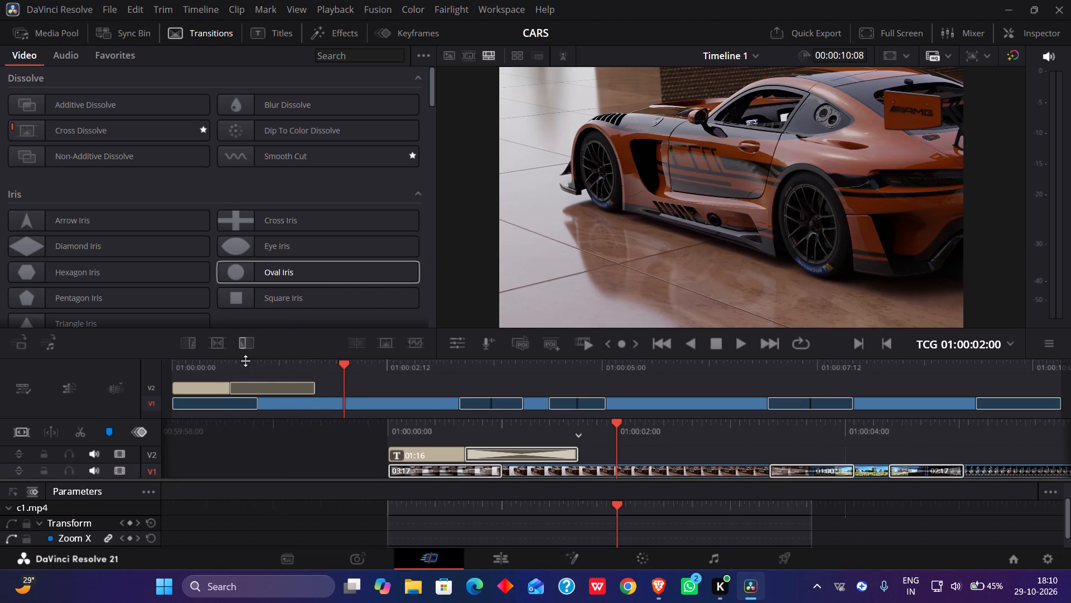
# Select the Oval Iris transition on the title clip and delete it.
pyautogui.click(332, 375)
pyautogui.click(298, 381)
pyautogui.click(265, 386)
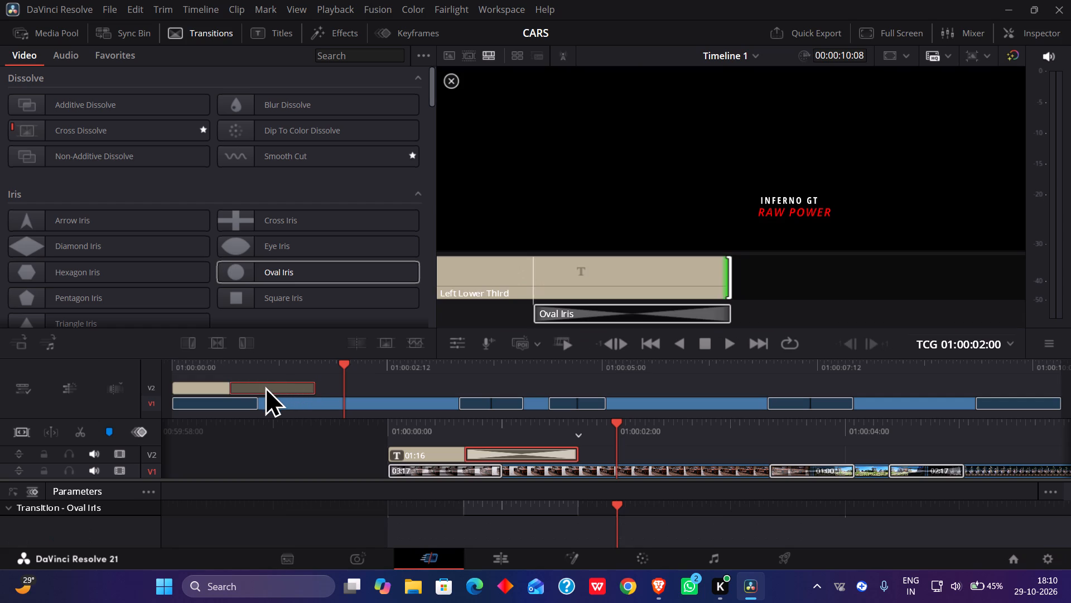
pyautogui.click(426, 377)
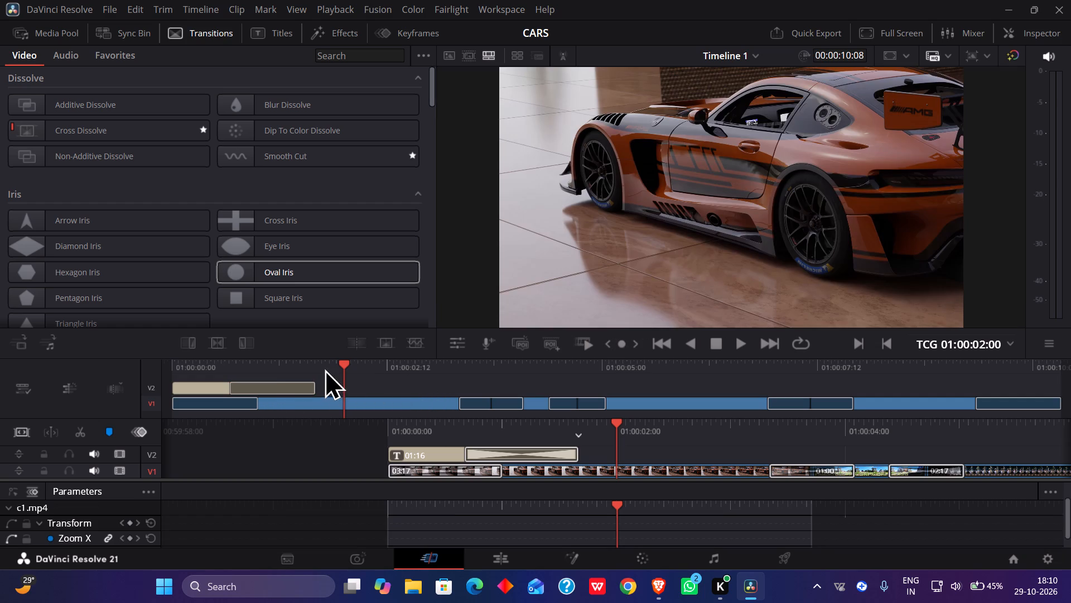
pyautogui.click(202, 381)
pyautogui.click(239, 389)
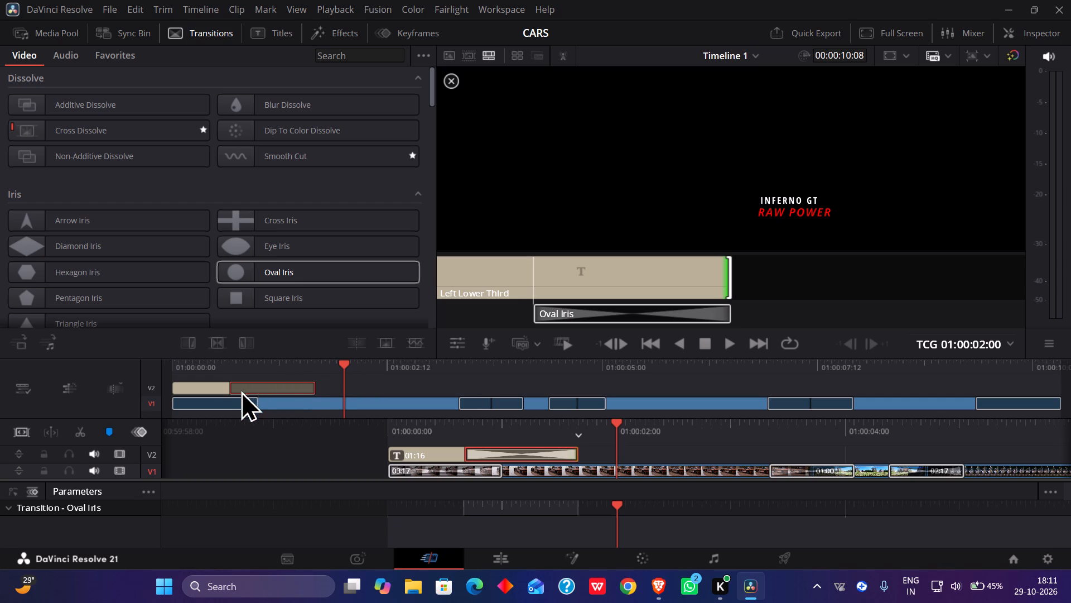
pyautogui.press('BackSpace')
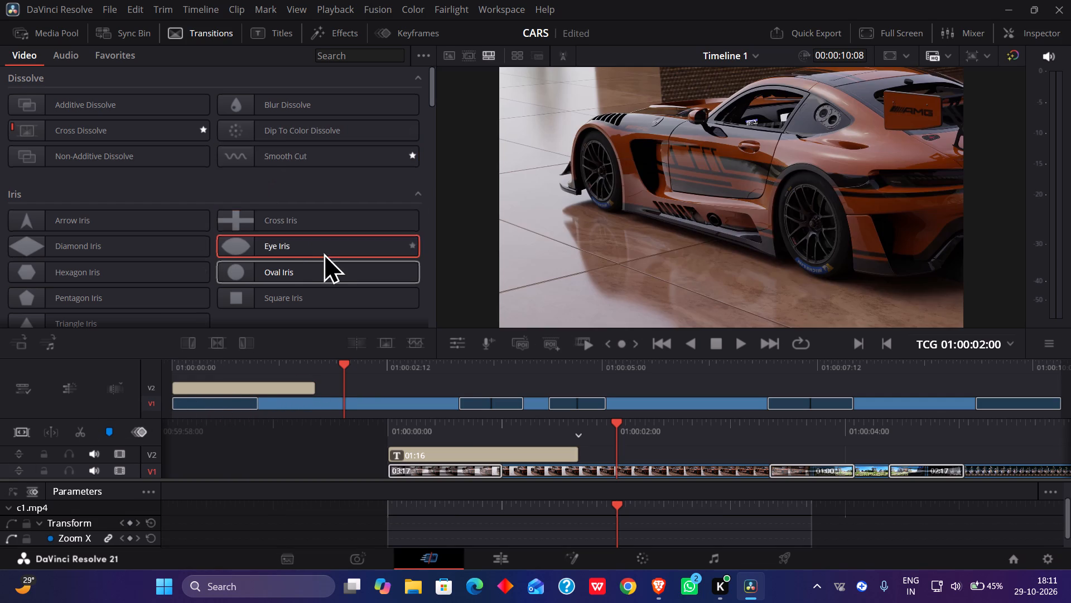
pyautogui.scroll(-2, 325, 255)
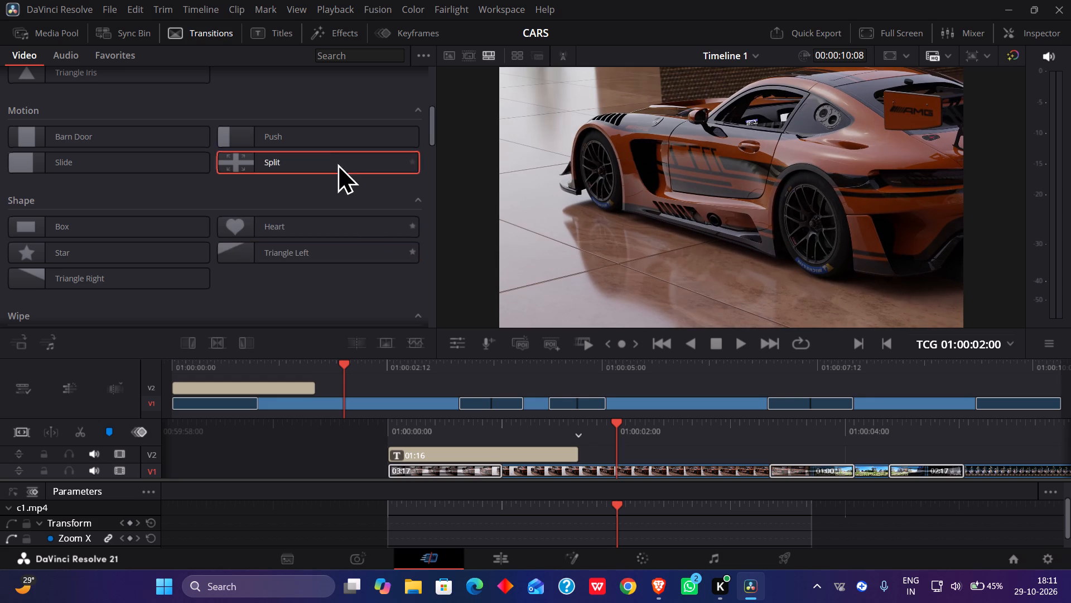
# Browse the Fusion transitions for one that suits the INFERNO GT / RAW POWER title, dismissing the WhatsApp notification.
pyautogui.scroll(-3, 334, 166)
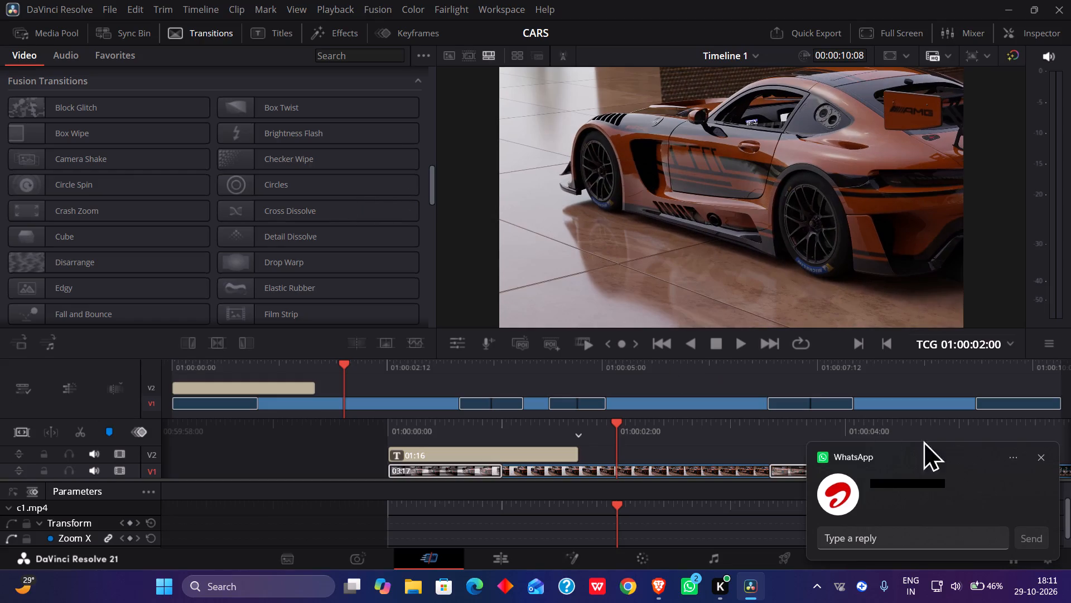
pyautogui.click(1043, 455)
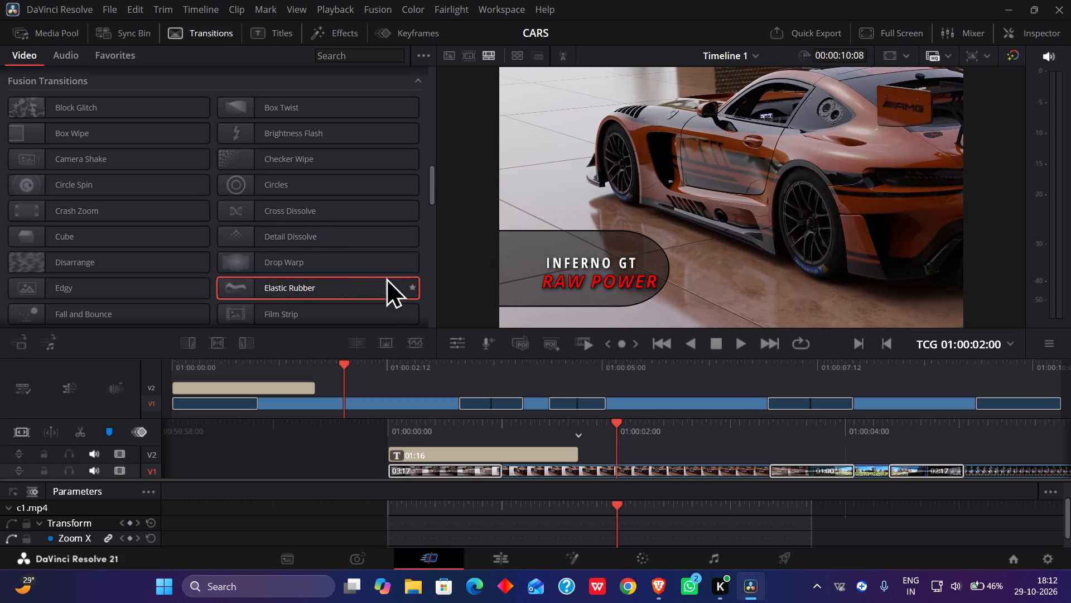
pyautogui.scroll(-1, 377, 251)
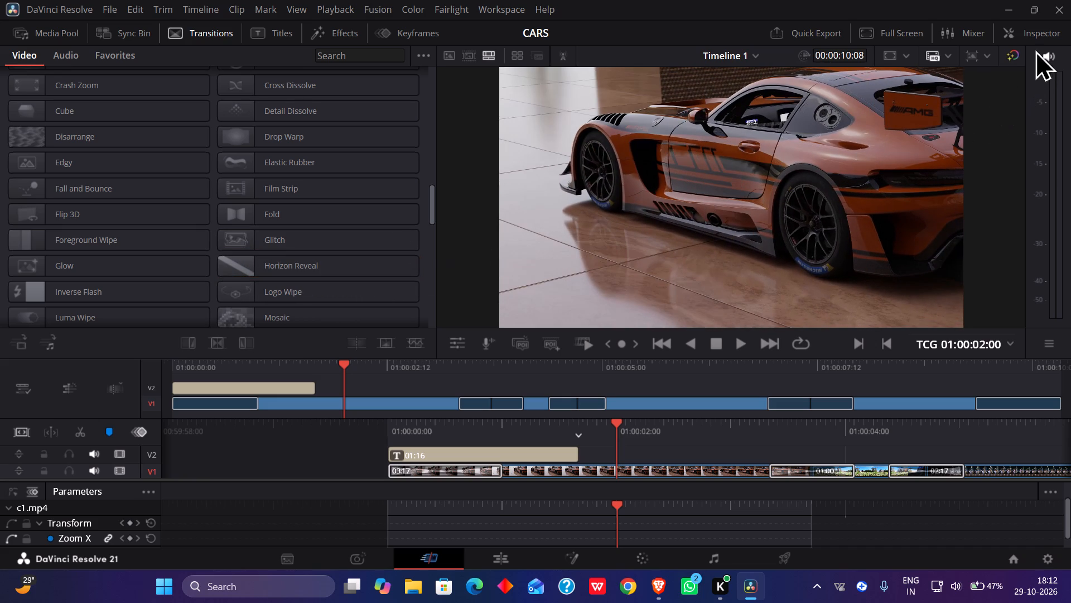
# Set the background height of the INFERNO GT / RAW POWER title to 0.000.
pyautogui.click(226, 384)
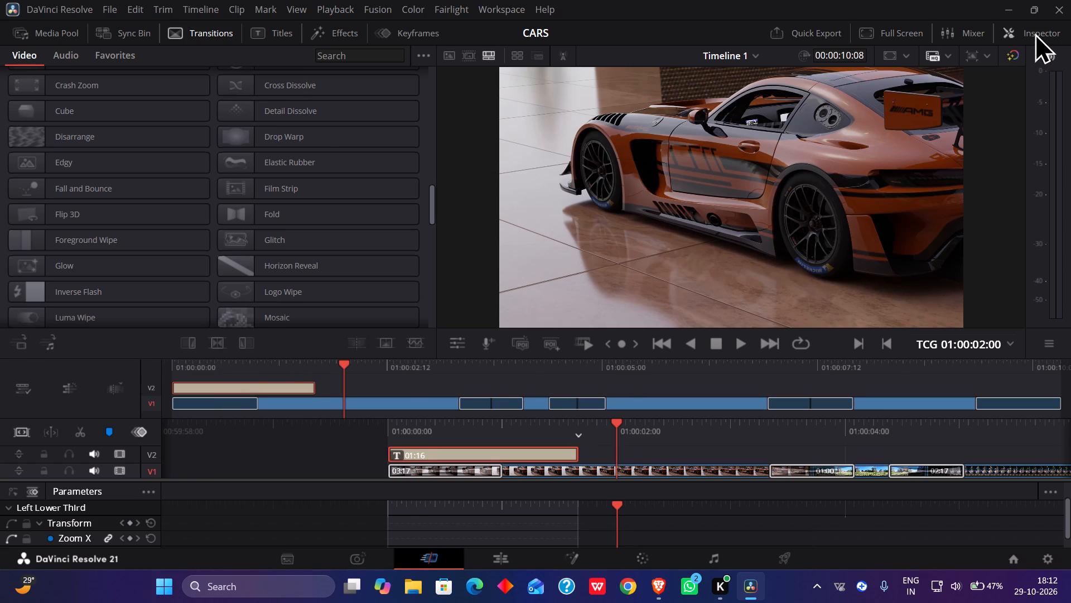
pyautogui.click(1035, 32)
pyautogui.scroll(-1, 870, 357)
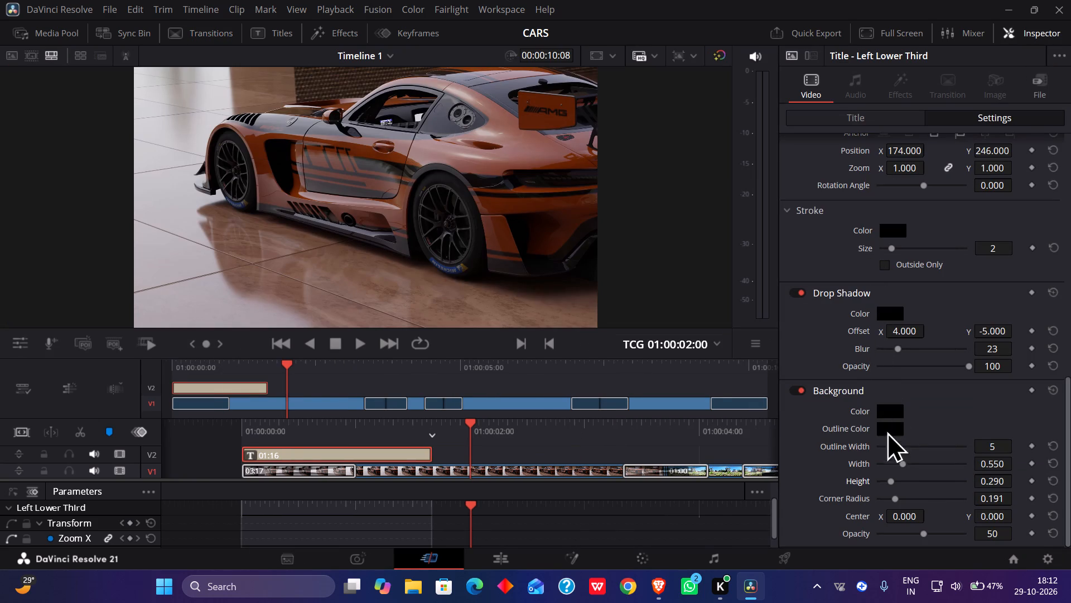
pyautogui.moveTo(890, 479); pyautogui.dragTo(863, 487)
# Scrub across the title's section of the timeline to check how it looks over the first car clip.
pyautogui.moveTo(286, 363); pyautogui.dragTo(194, 374)
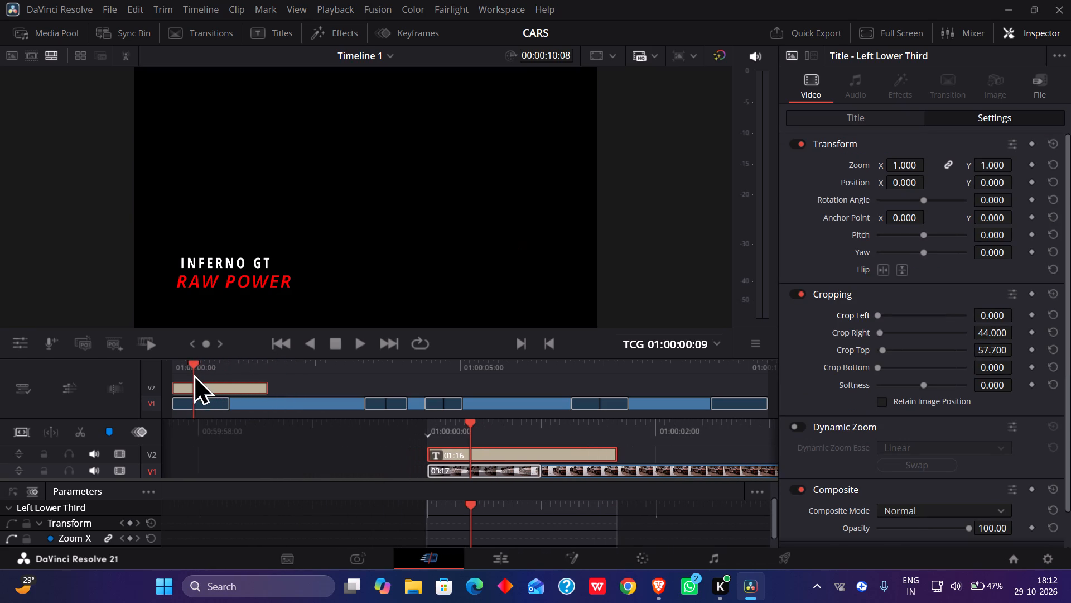
pyautogui.moveTo(194, 374); pyautogui.dragTo(282, 385)
pyautogui.click(254, 384)
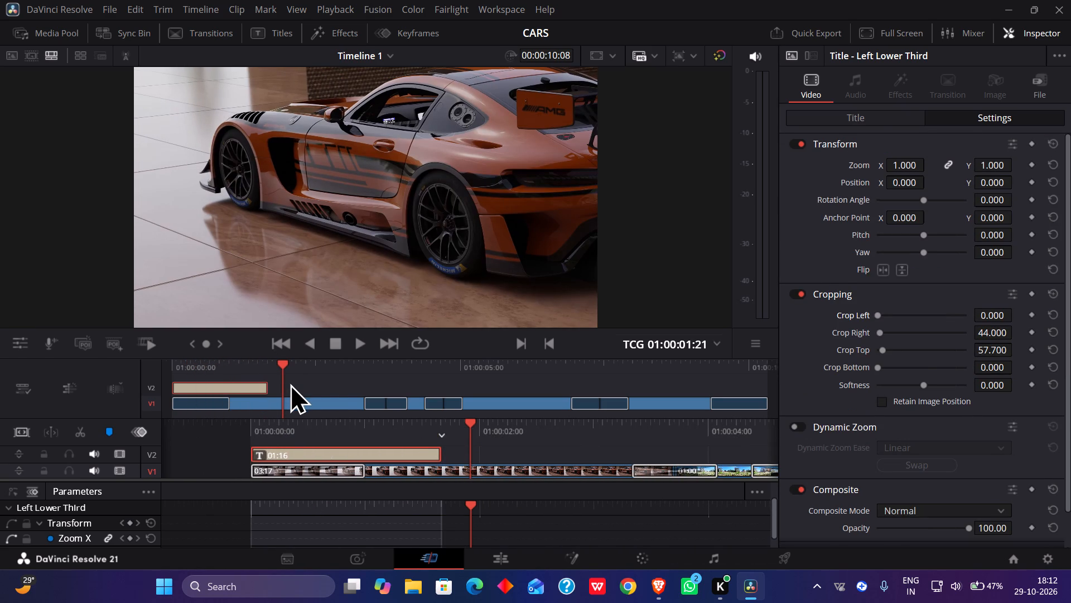
pyautogui.click(292, 384)
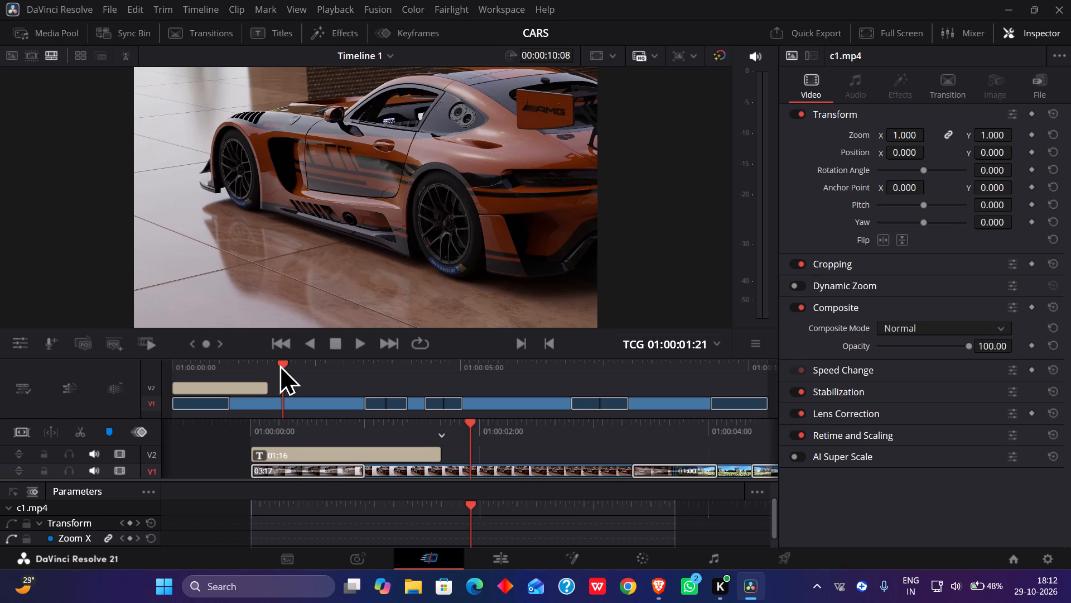
# Hide the Inspector and scrub through the INFERNO GT / RAW POWER title's section over the first car clip.
pyautogui.moveTo(281, 364); pyautogui.dragTo(165, 360)
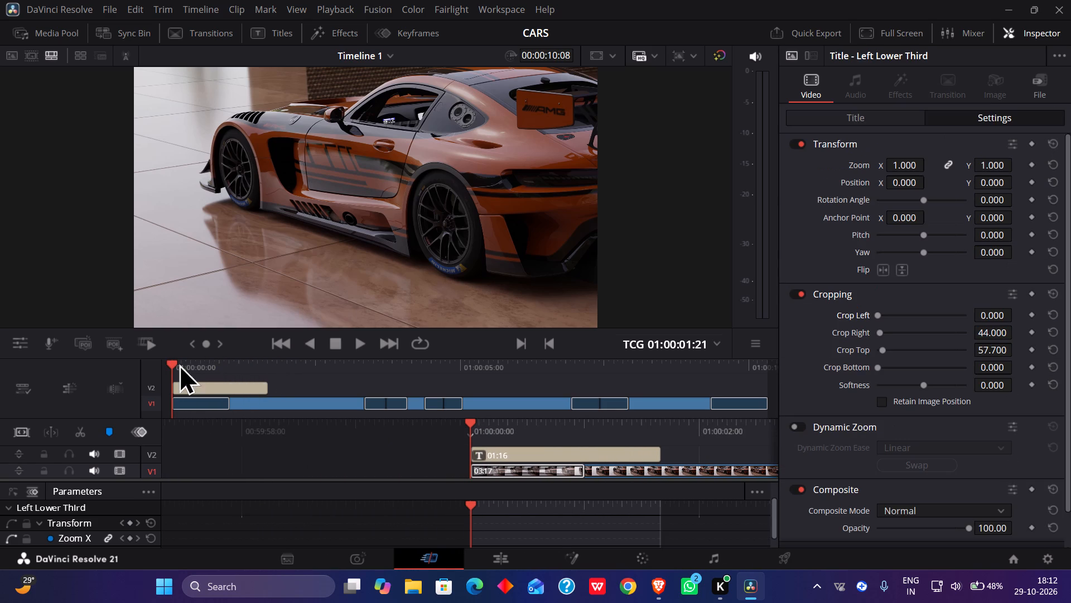
pyautogui.click(1035, 32)
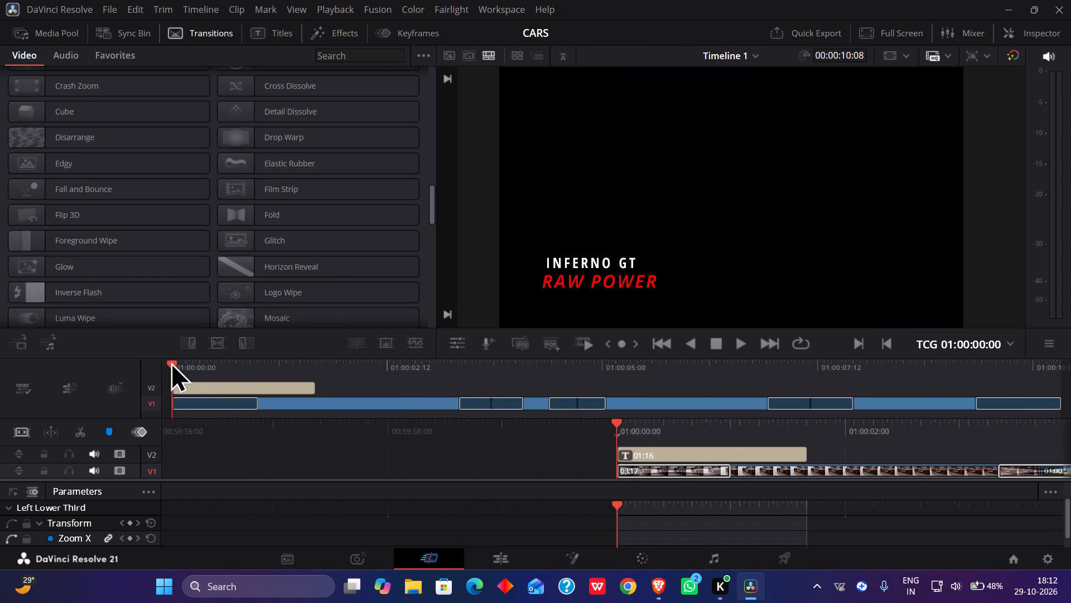
pyautogui.moveTo(170, 361); pyautogui.dragTo(270, 377)
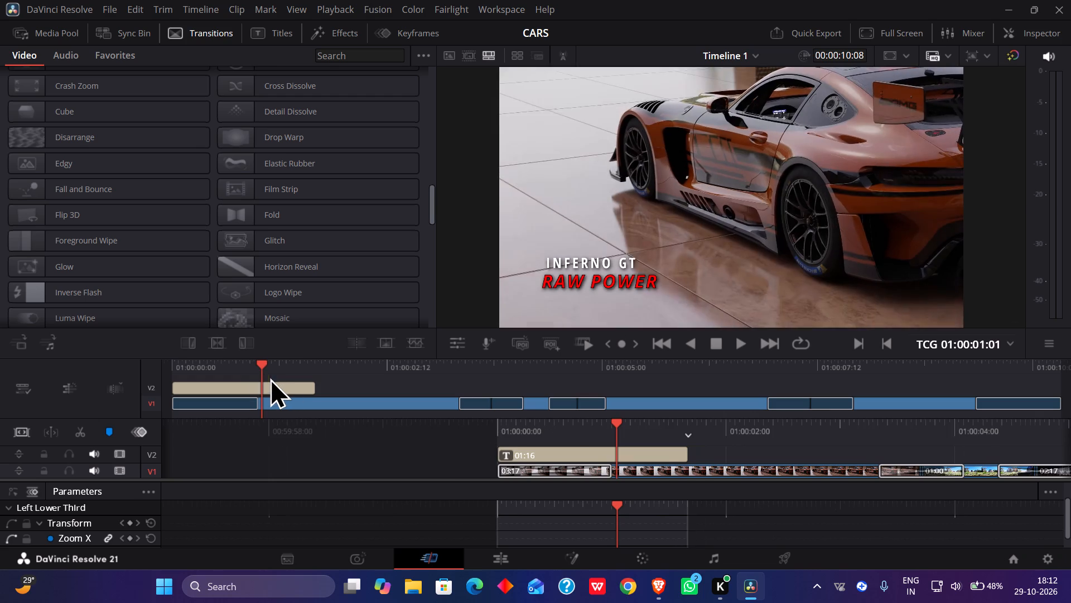
pyautogui.moveTo(270, 377); pyautogui.dragTo(288, 387)
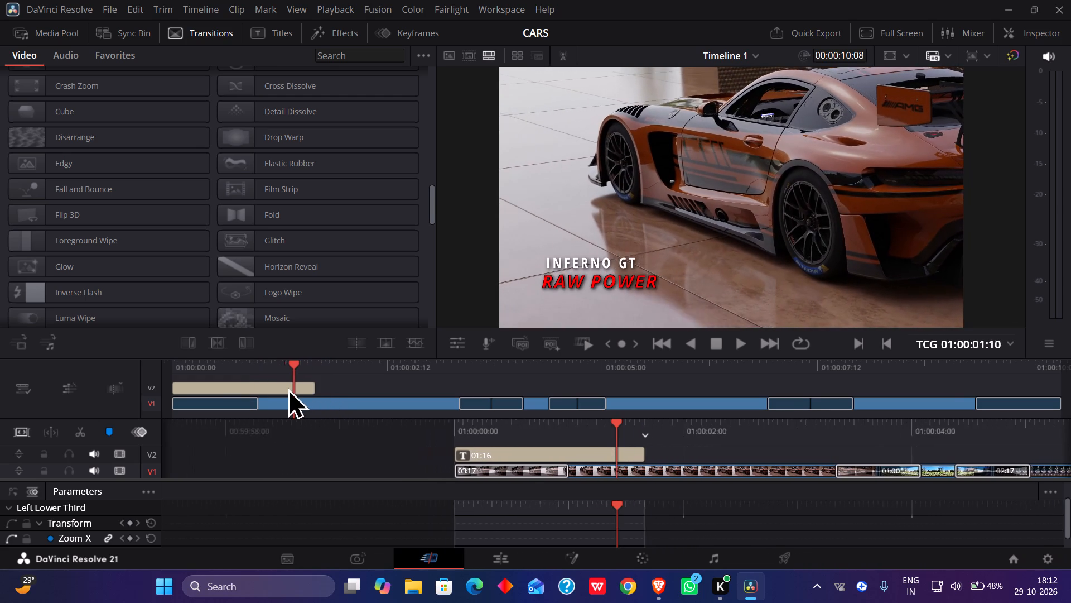
pyautogui.moveTo(288, 387); pyautogui.dragTo(269, 389)
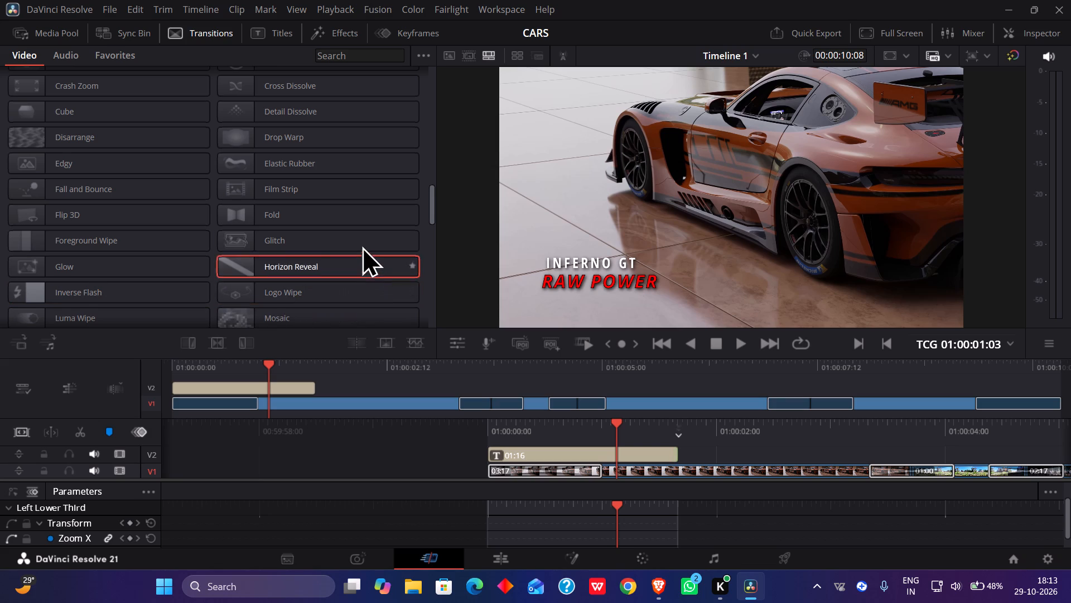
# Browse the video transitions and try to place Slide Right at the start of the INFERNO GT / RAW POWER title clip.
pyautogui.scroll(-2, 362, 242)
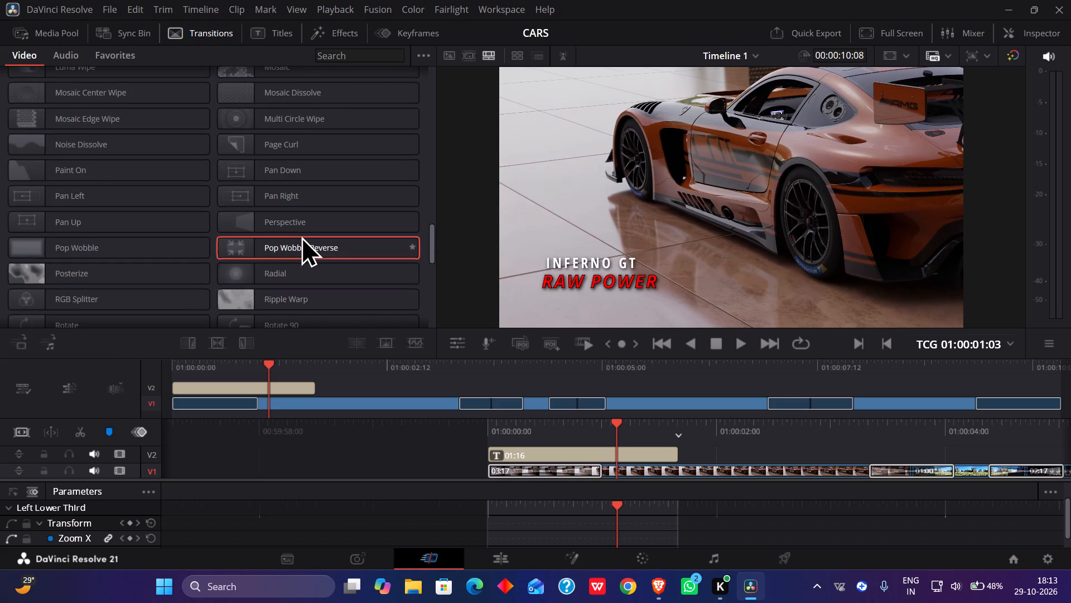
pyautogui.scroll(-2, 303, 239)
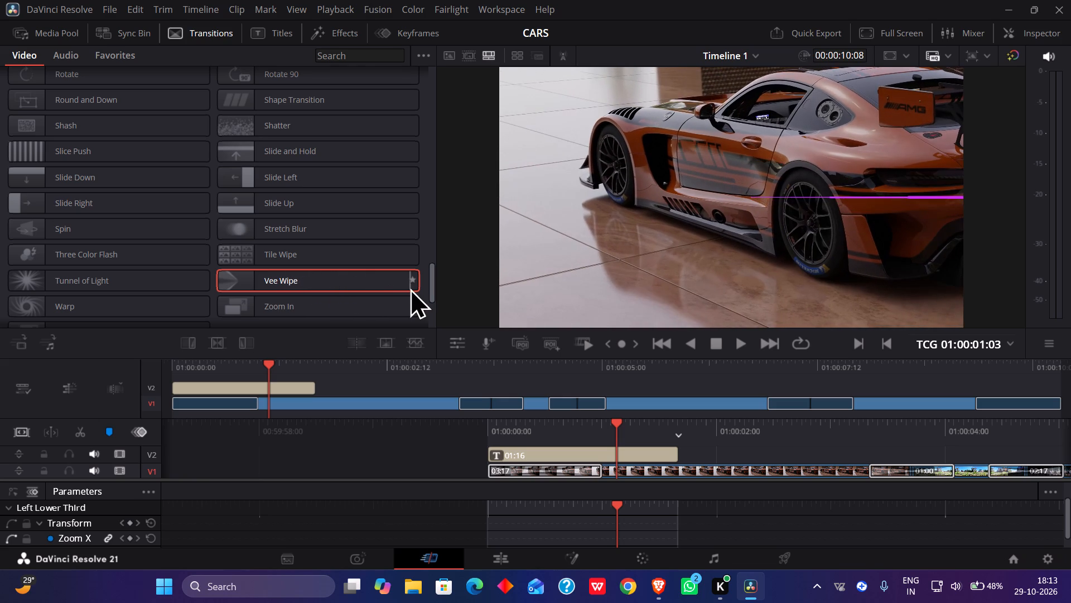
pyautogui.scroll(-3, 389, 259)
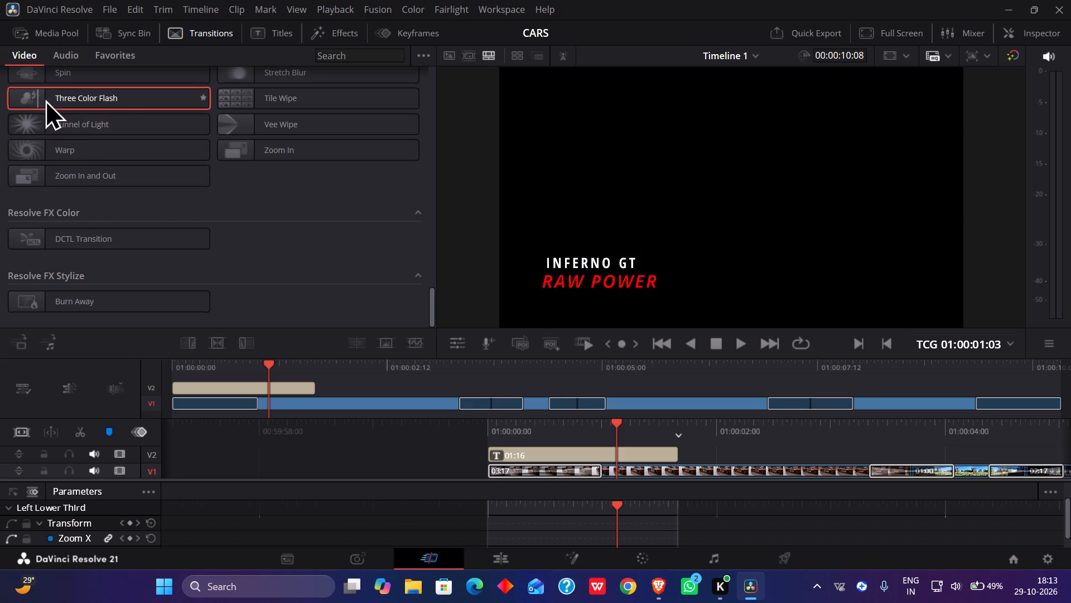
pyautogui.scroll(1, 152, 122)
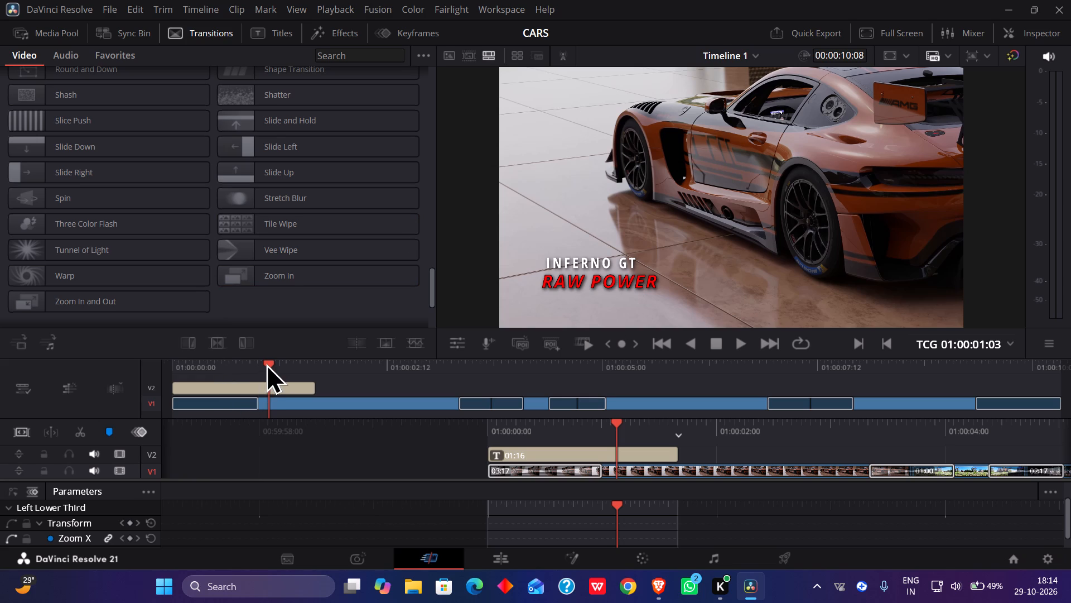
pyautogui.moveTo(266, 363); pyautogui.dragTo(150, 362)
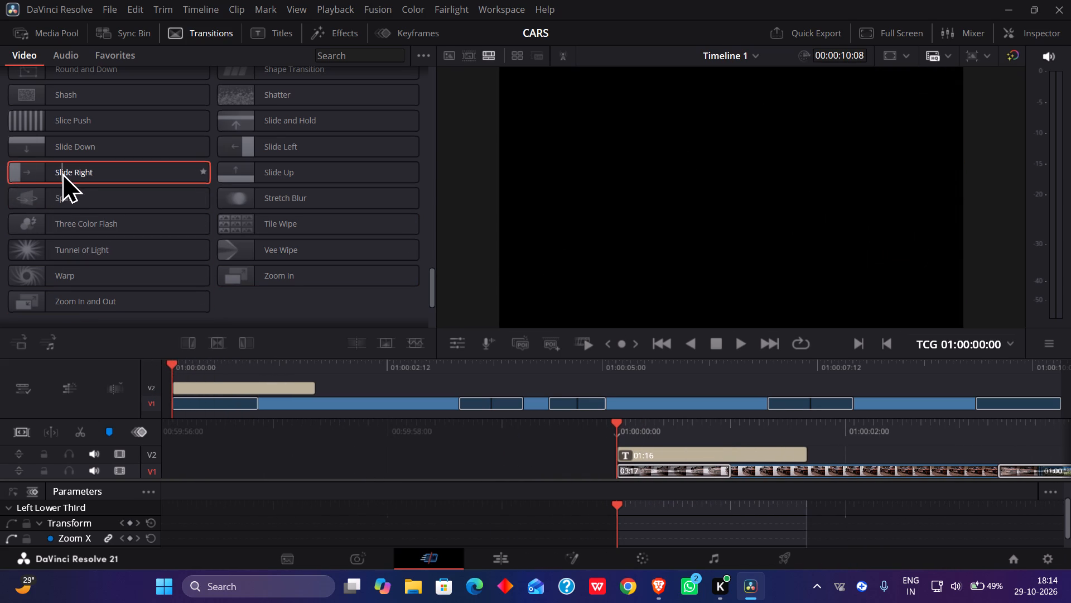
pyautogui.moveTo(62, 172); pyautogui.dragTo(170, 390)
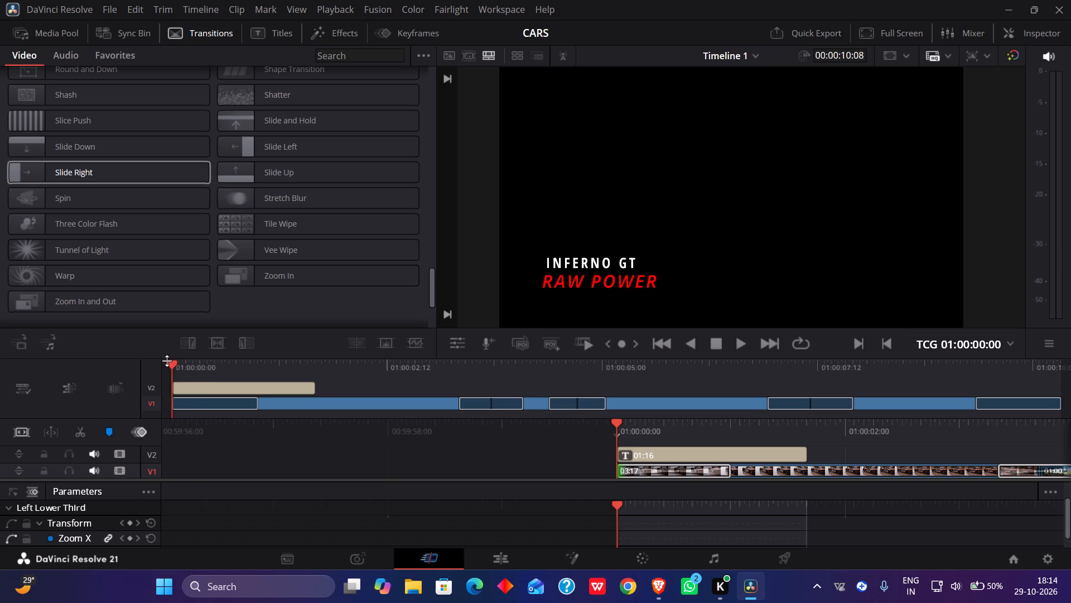
# Scrub through the INFERNO GT / RAW POWER title's section to check how it comes in.
pyautogui.click(170, 367)
pyautogui.moveTo(171, 363); pyautogui.dragTo(180, 362)
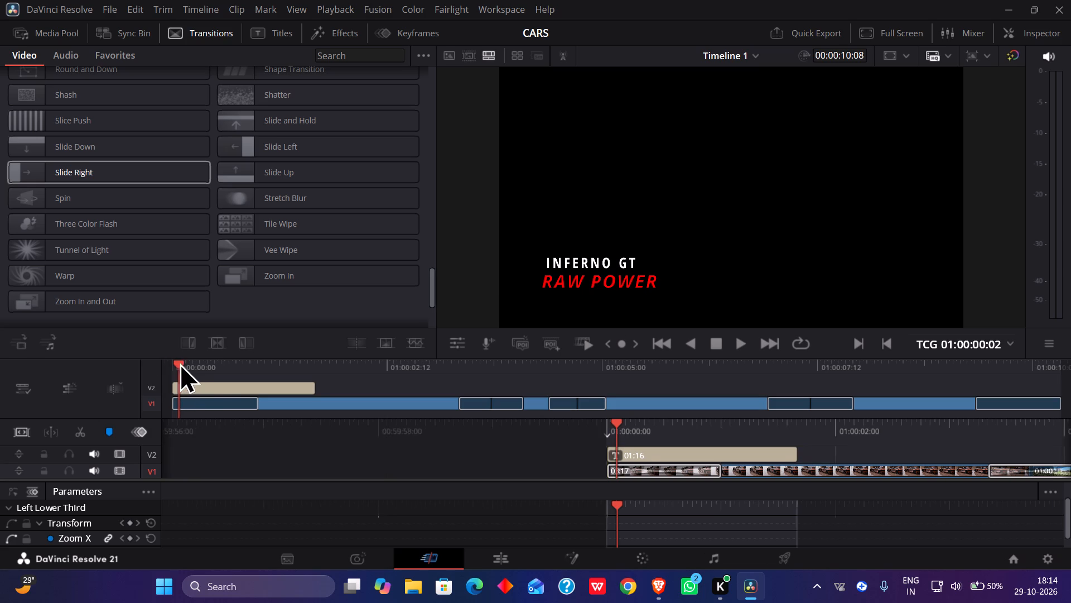
pyautogui.moveTo(180, 362); pyautogui.dragTo(303, 405)
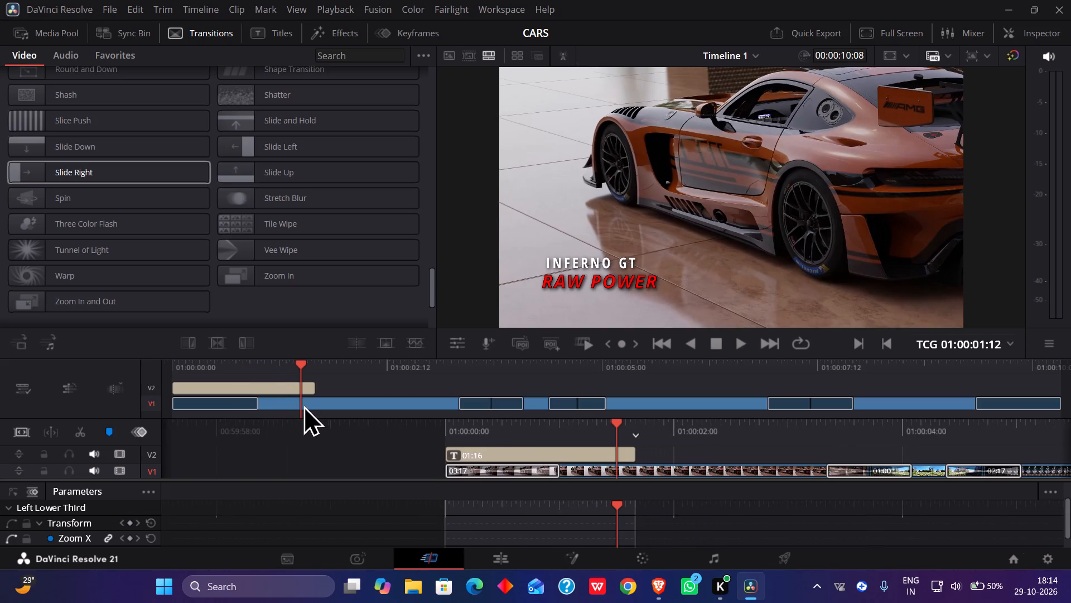
pyautogui.moveTo(303, 405); pyautogui.dragTo(215, 406)
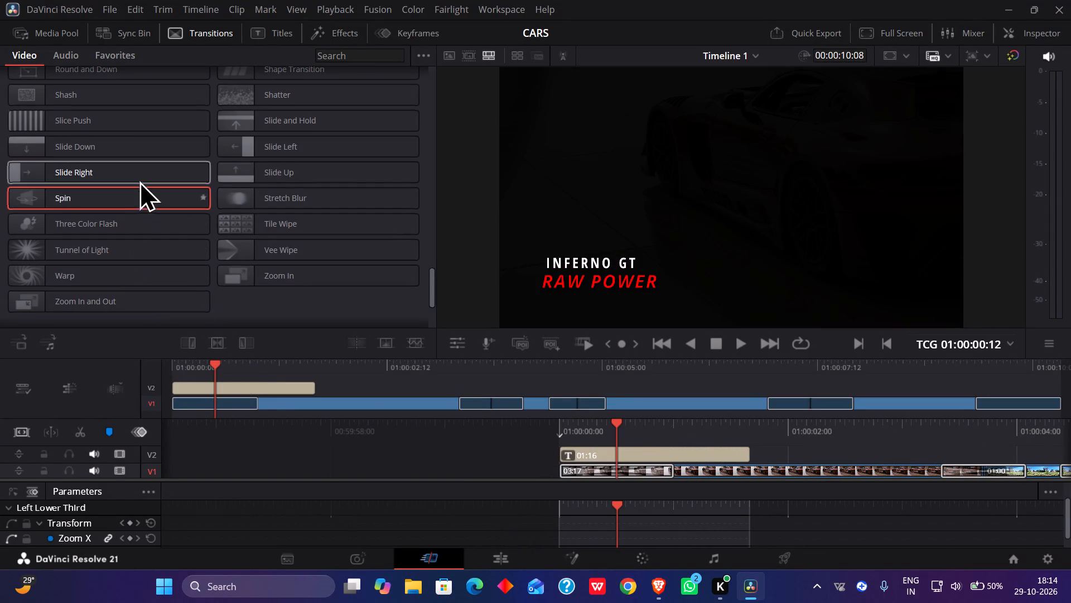
# Apply the Slide Right transition, try placing it on the INFERNO GT / RAW POWER title clip, and dismiss the chat notification.
pyautogui.doubleClick(143, 173)
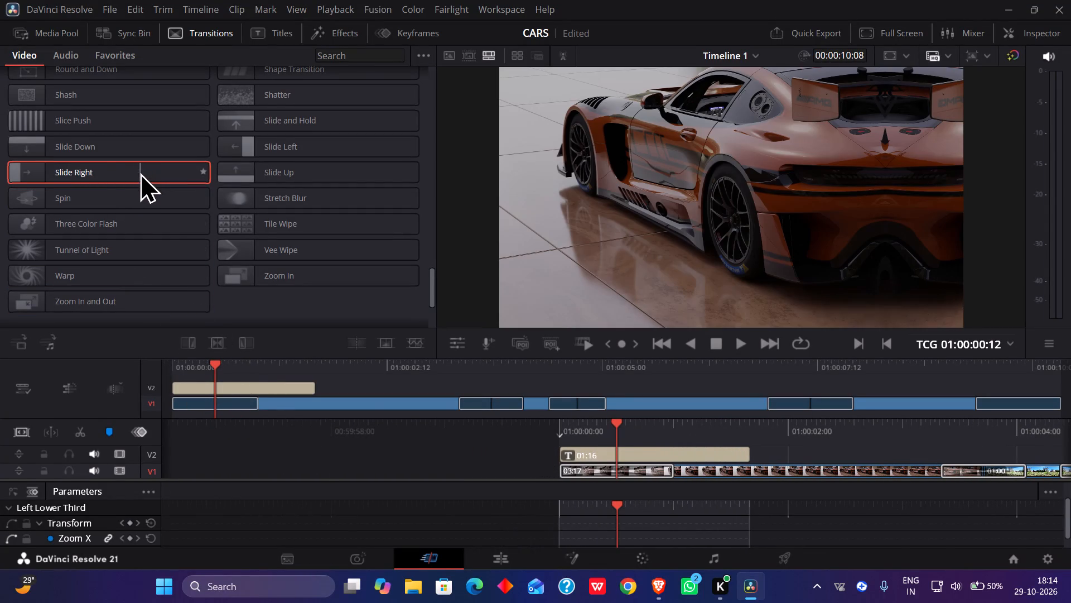
pyautogui.moveTo(78, 162); pyautogui.dragTo(211, 382)
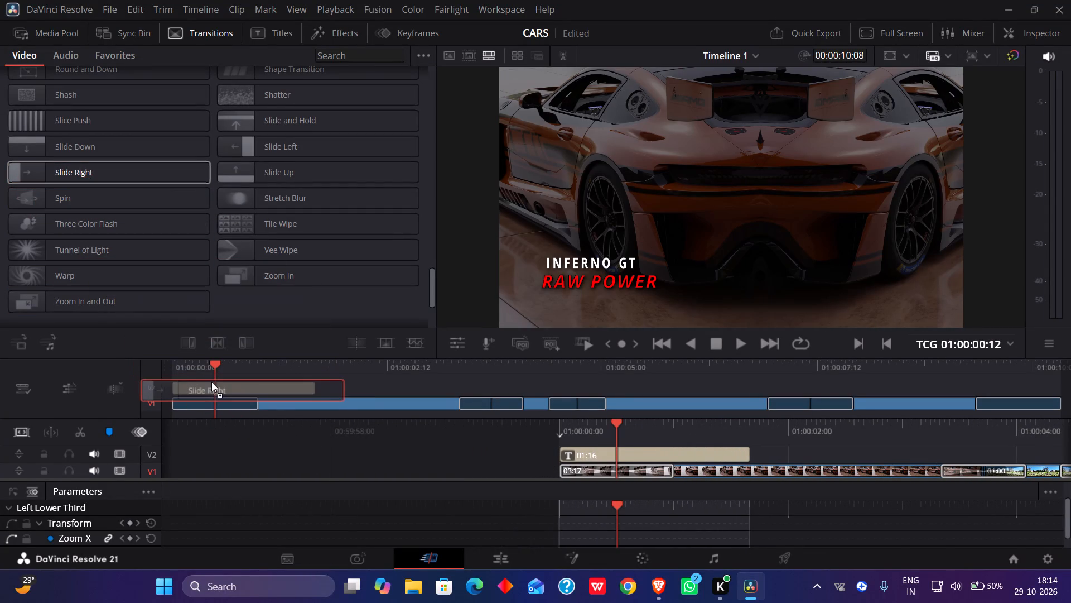
pyautogui.moveTo(211, 382); pyautogui.dragTo(233, 378)
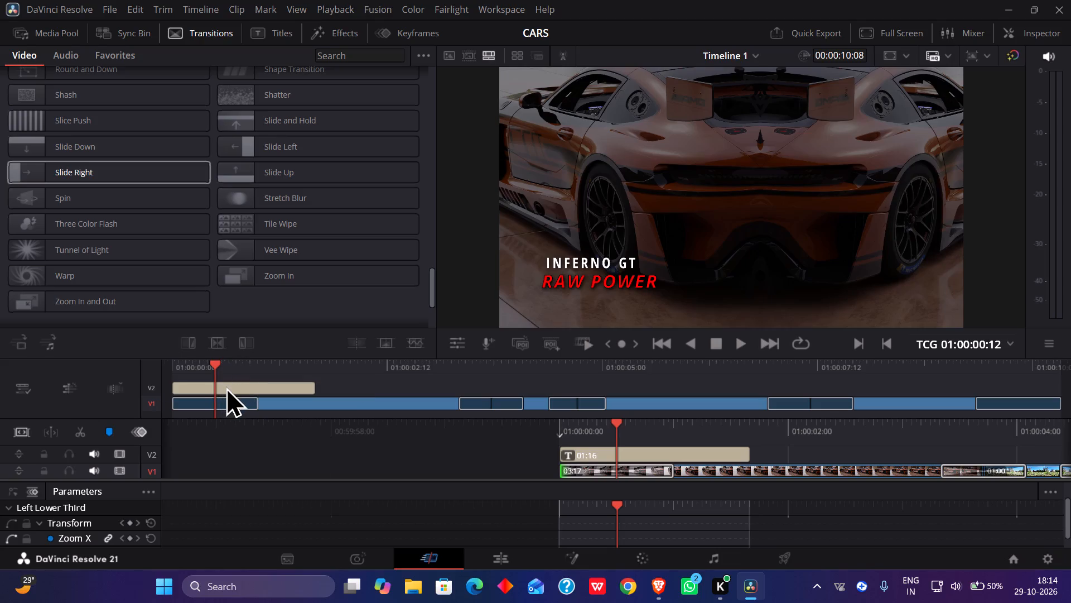
pyautogui.click(218, 361)
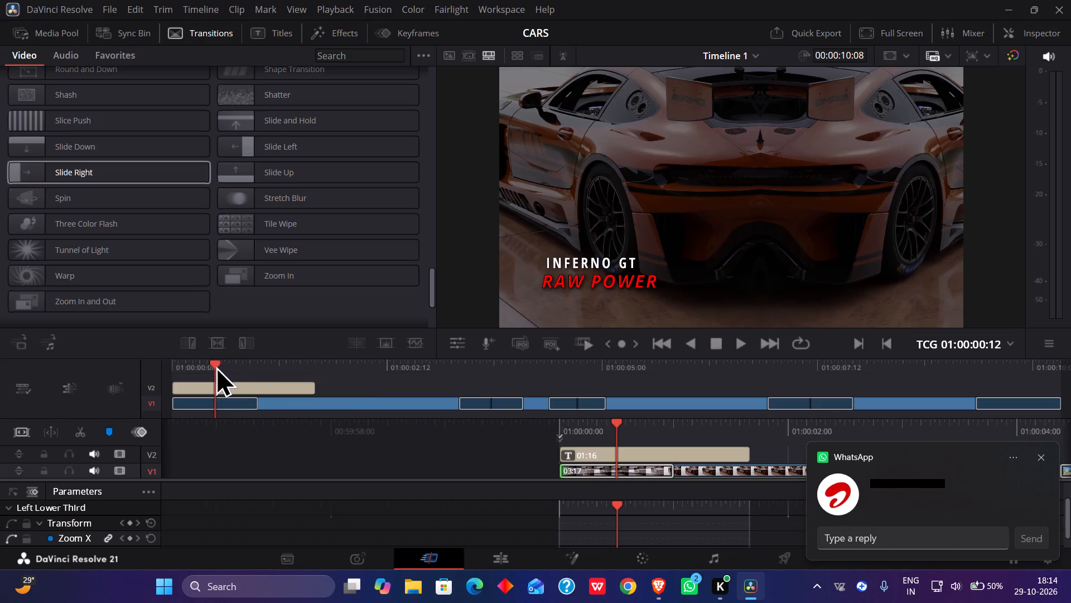
pyautogui.click(1039, 454)
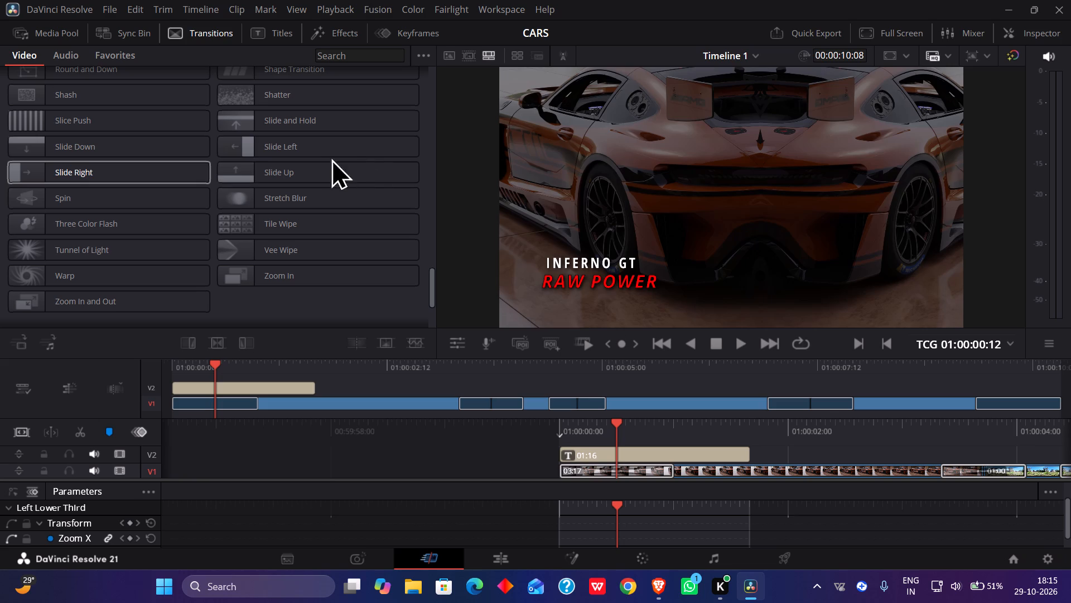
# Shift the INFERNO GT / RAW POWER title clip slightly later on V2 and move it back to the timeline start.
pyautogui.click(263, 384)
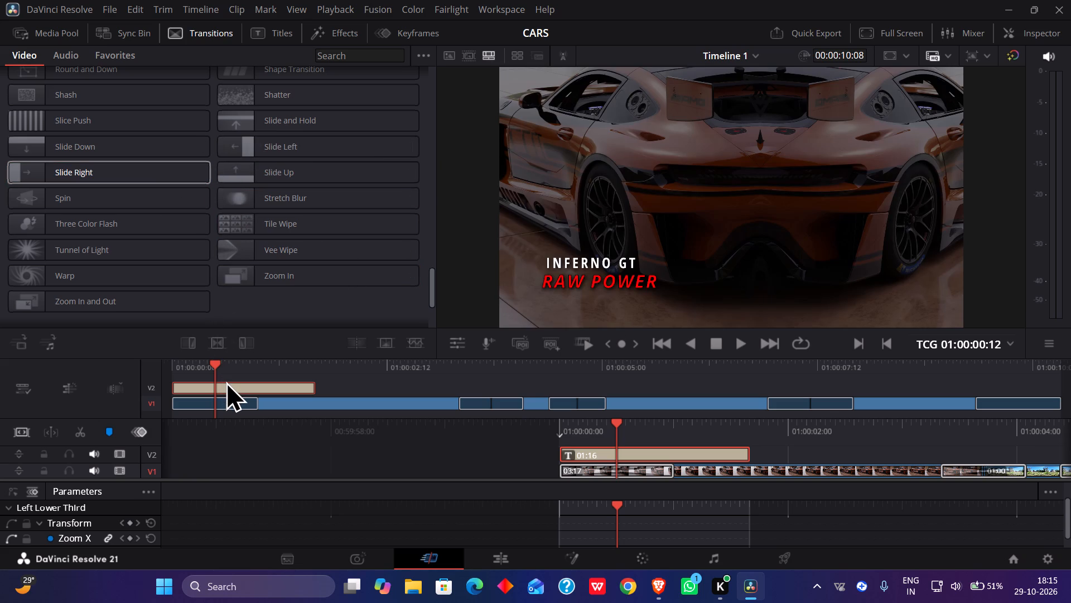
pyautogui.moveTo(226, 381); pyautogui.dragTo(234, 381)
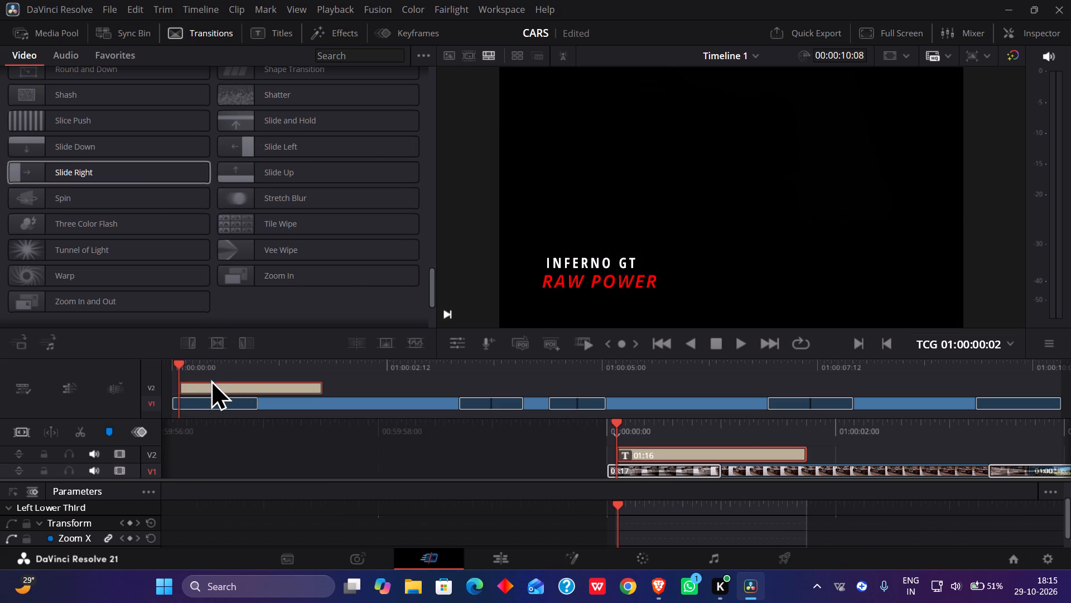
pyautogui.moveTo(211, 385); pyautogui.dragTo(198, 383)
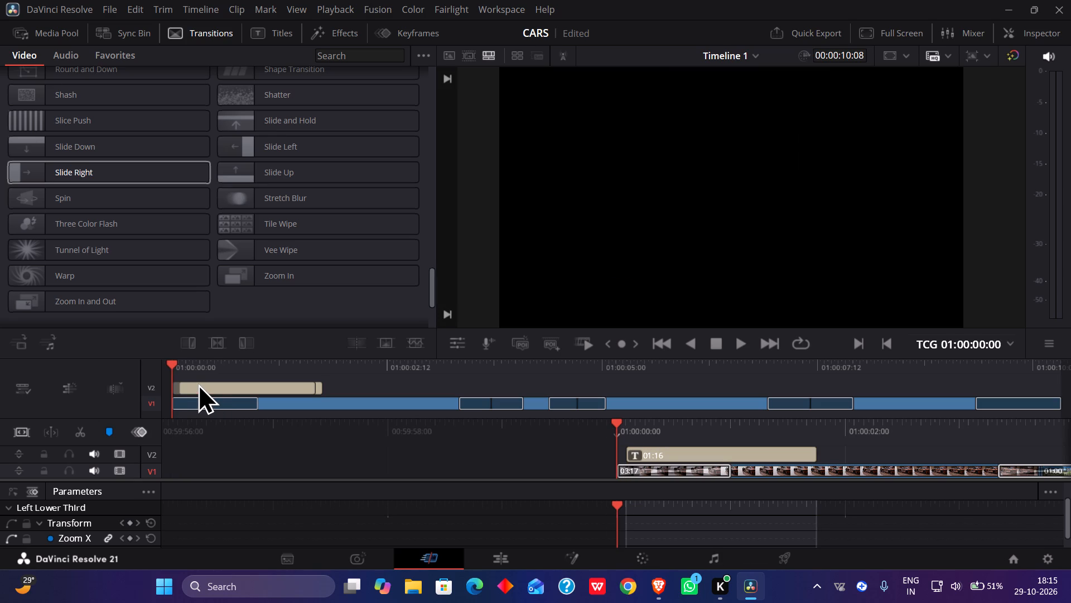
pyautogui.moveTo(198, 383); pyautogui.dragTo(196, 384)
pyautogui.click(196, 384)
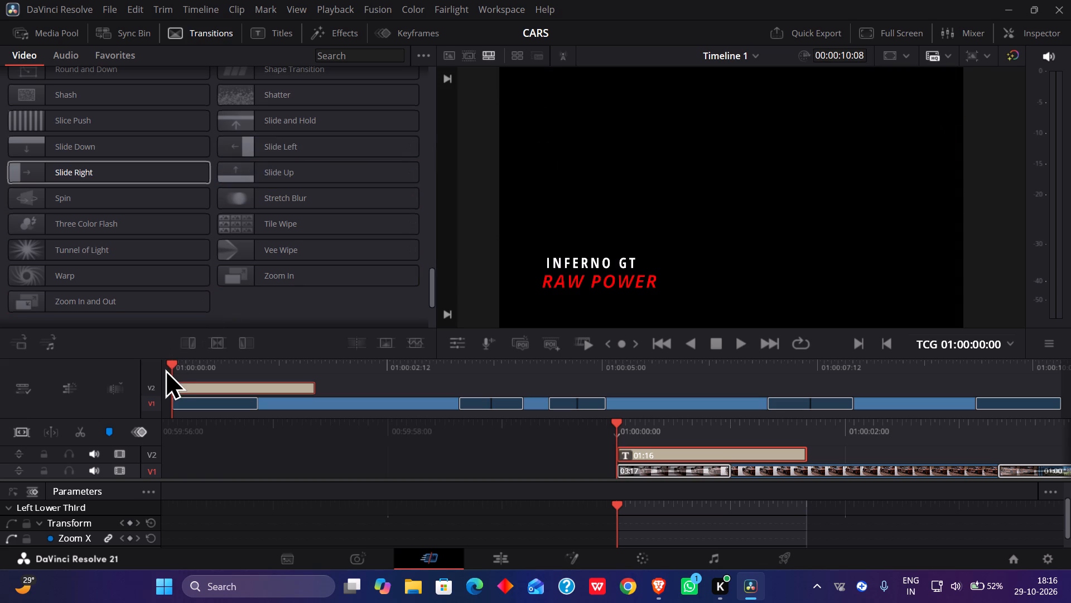
# Scrub the opening frames of the title and first car clip to check the transition, returning to 01:00:00:00.
pyautogui.moveTo(169, 363); pyautogui.dragTo(197, 373)
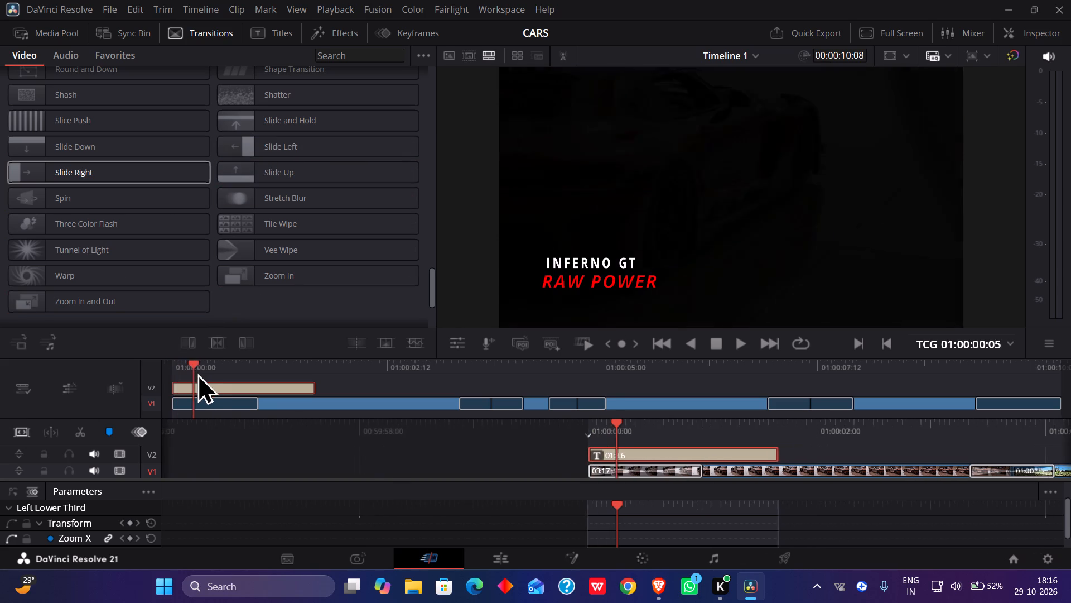
pyautogui.moveTo(197, 373); pyautogui.dragTo(206, 375)
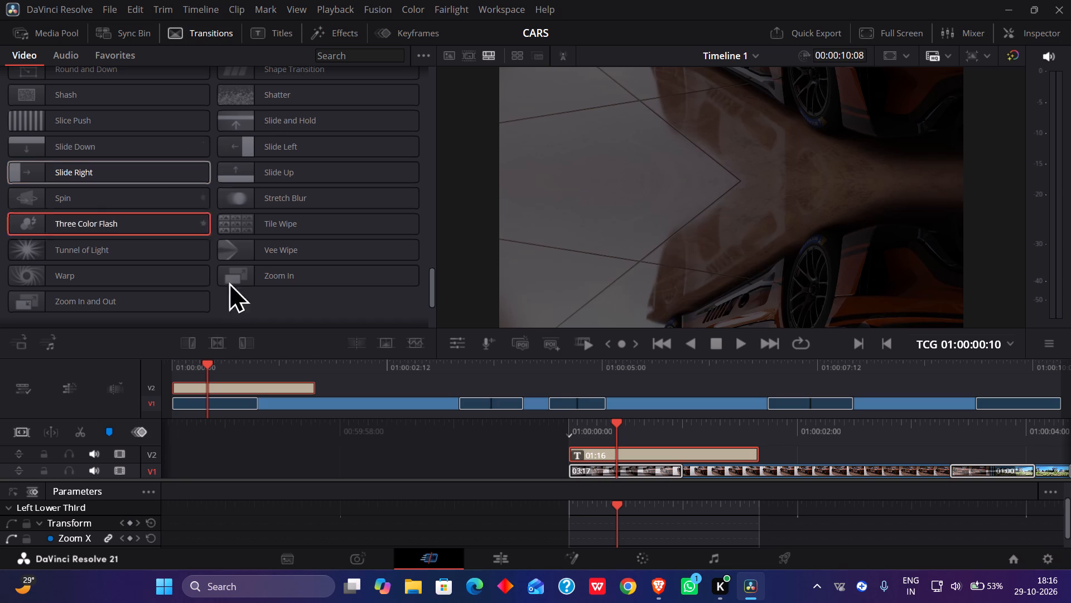
pyautogui.click(231, 403)
pyautogui.click(240, 388)
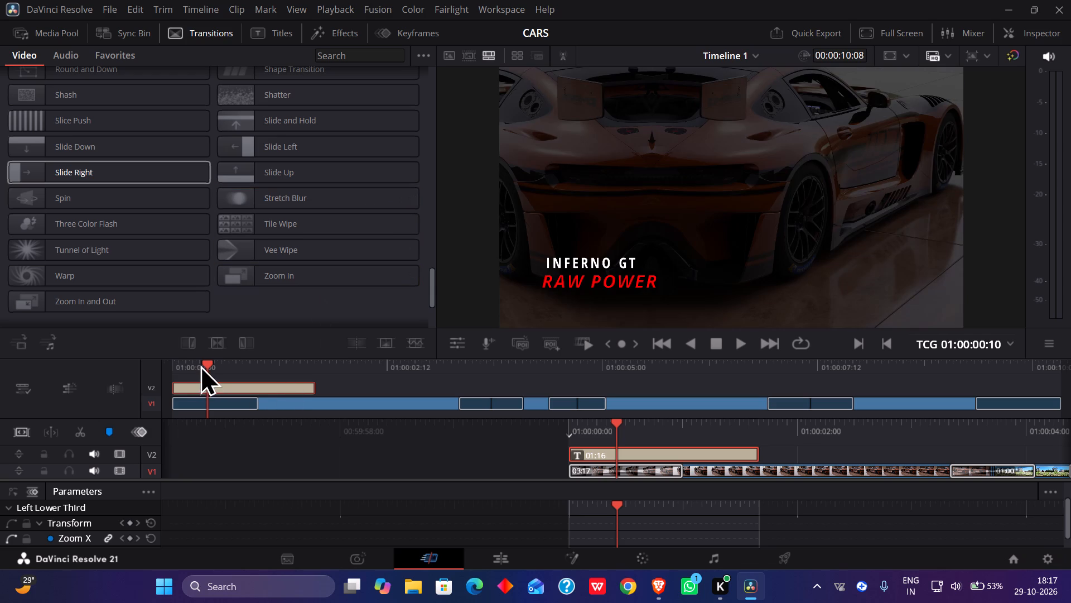
pyautogui.moveTo(206, 363); pyautogui.dragTo(142, 367)
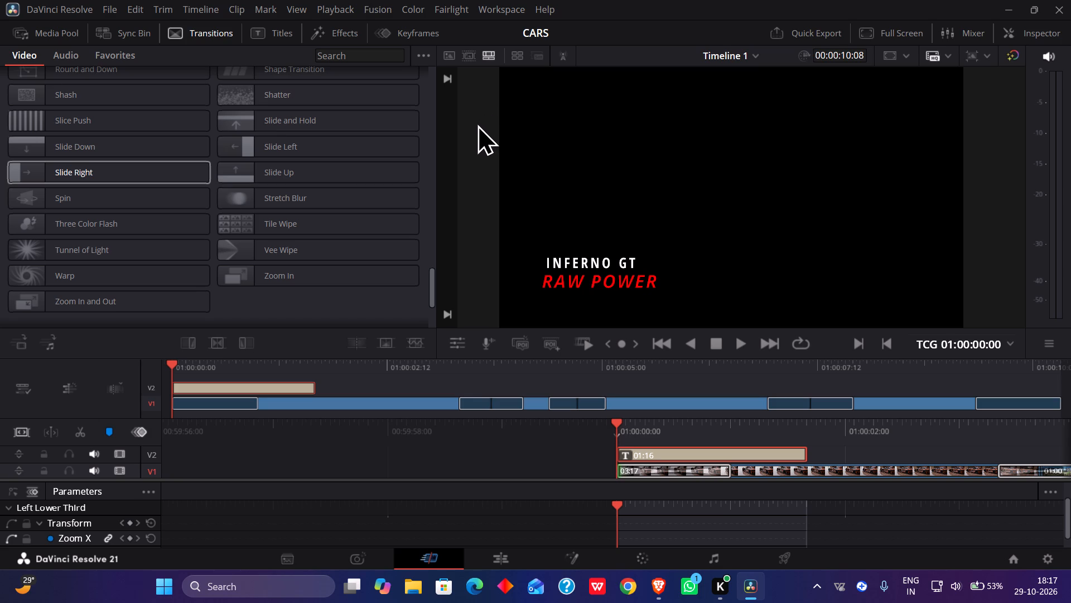
# Collapse the Left Lower Third keyframe parameters and try to resize the timeline area.
pyautogui.click(13, 504)
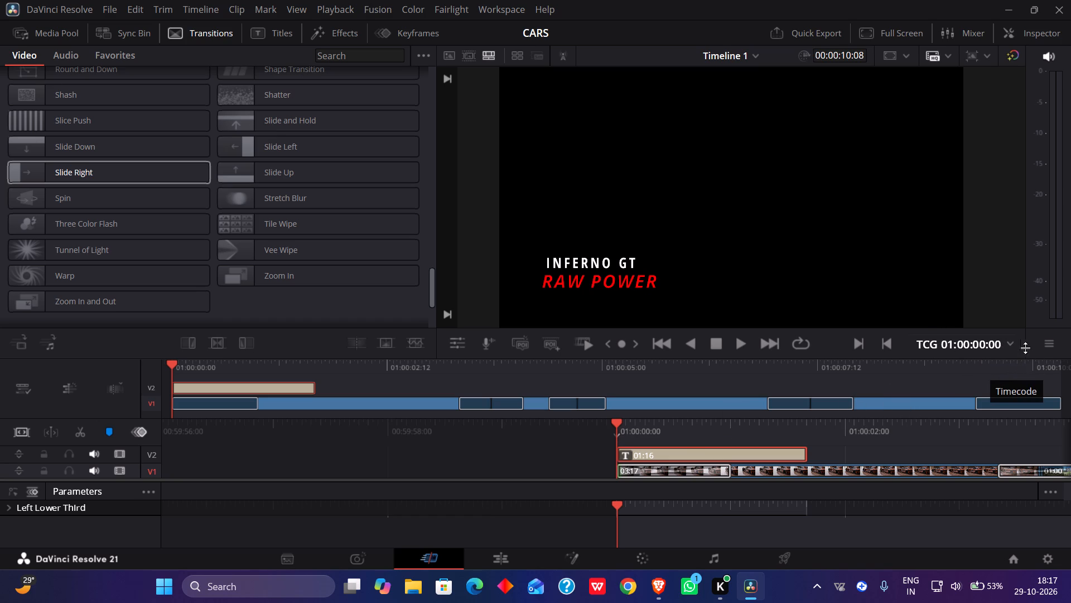
pyautogui.moveTo(1053, 346); pyautogui.dragTo(1040, 420)
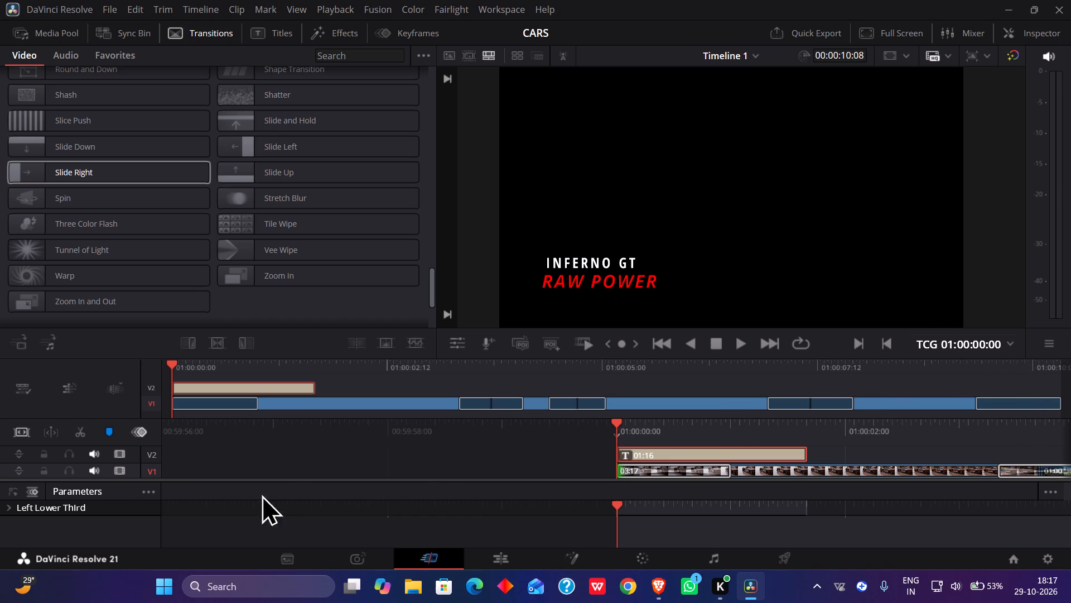
# Play Timeline 1 to review the title and clip transitions, and scrub back to the start at 01:00:00:00.
pyautogui.press('l')
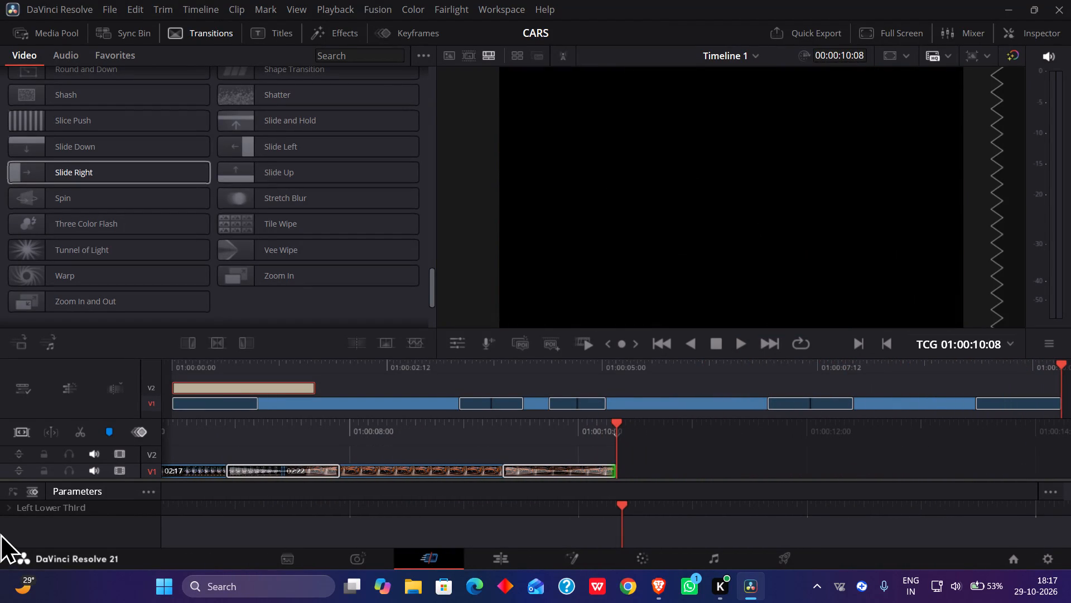
pyautogui.moveTo(578, 443); pyautogui.dragTo(1070, 439)
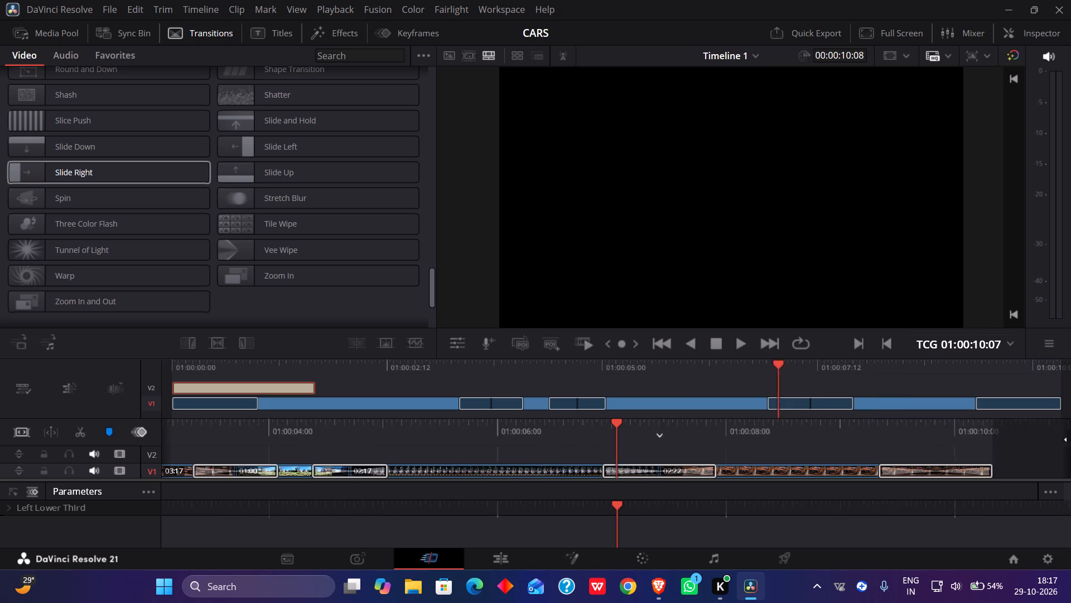
pyautogui.moveTo(1070, 439); pyautogui.dragTo(1070, 310)
pyautogui.moveTo(462, 428); pyautogui.dragTo(798, 451)
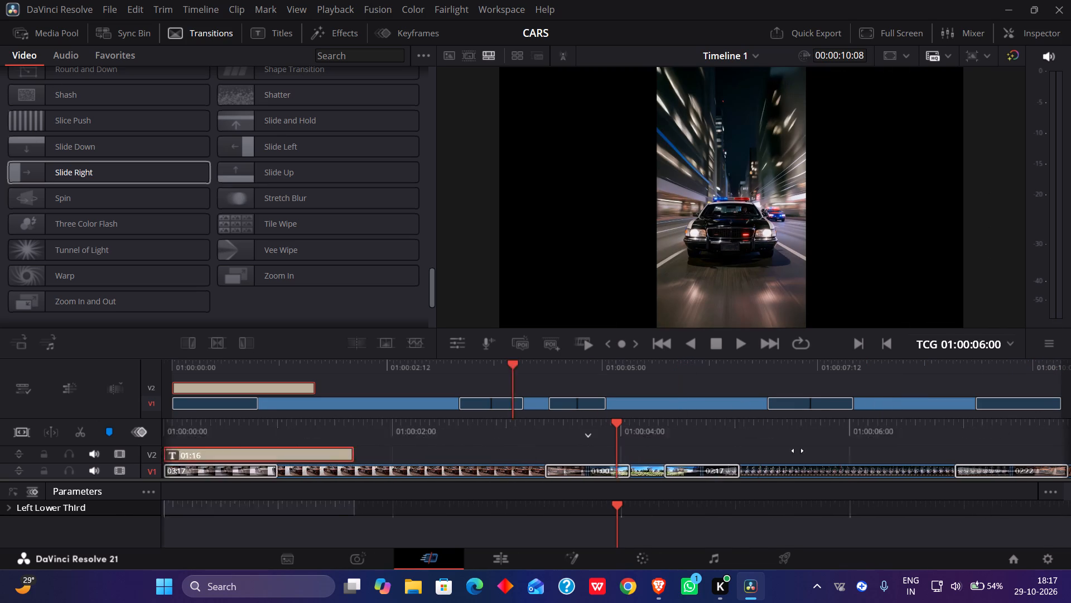
pyautogui.moveTo(798, 451); pyautogui.dragTo(1070, 363)
pyautogui.moveTo(542, 439); pyautogui.dragTo(634, 453)
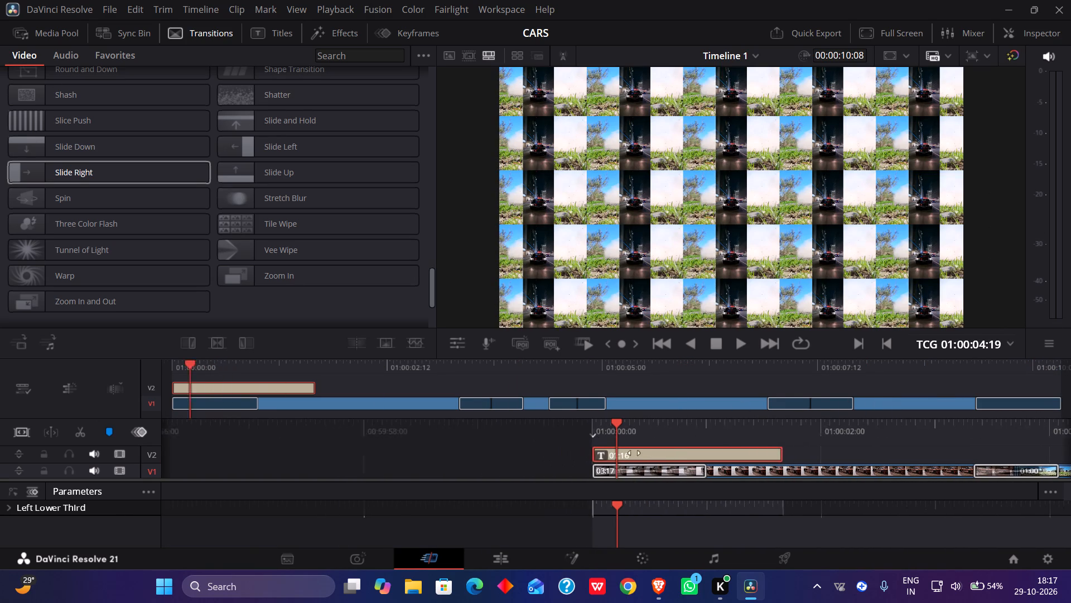
pyautogui.moveTo(634, 453); pyautogui.dragTo(731, 442)
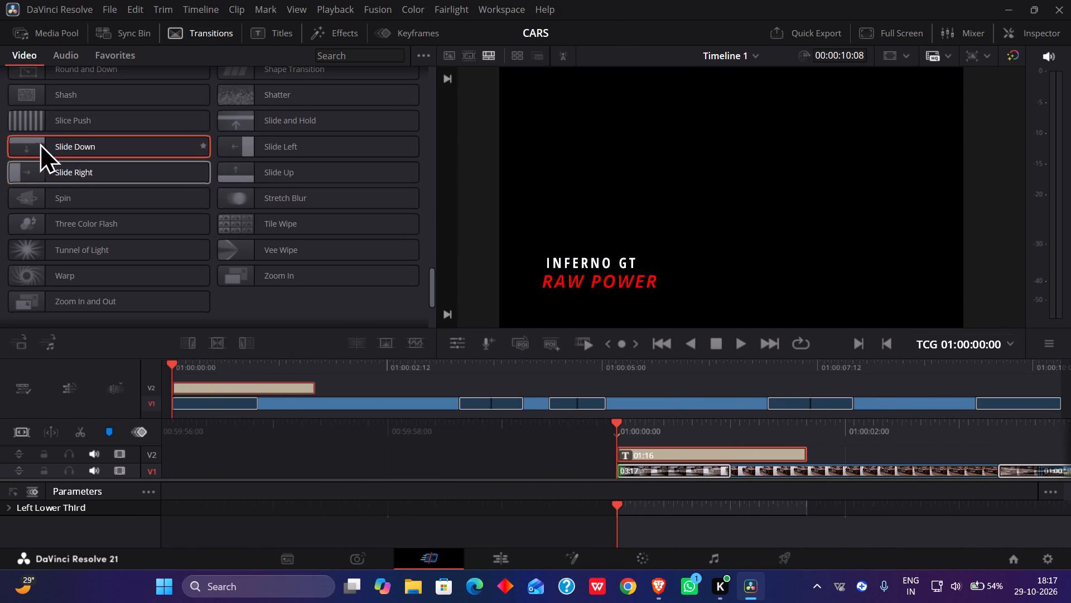
# Select the Slide Down video transition.
pyautogui.moveTo(46, 149); pyautogui.dragTo(55, 152)
pyautogui.click(56, 152)
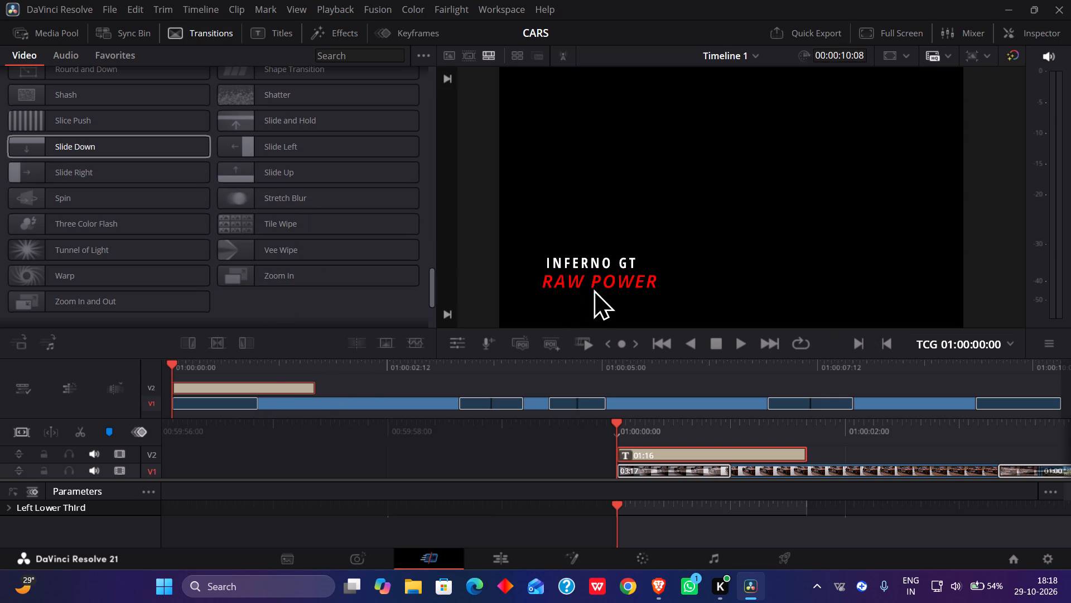
# Examine the INFERNO GT / RAW POWER title in the viewer and its Stroke, Drop Shadow and Background settings.
pyautogui.click(592, 275)
pyautogui.doubleClick(587, 284)
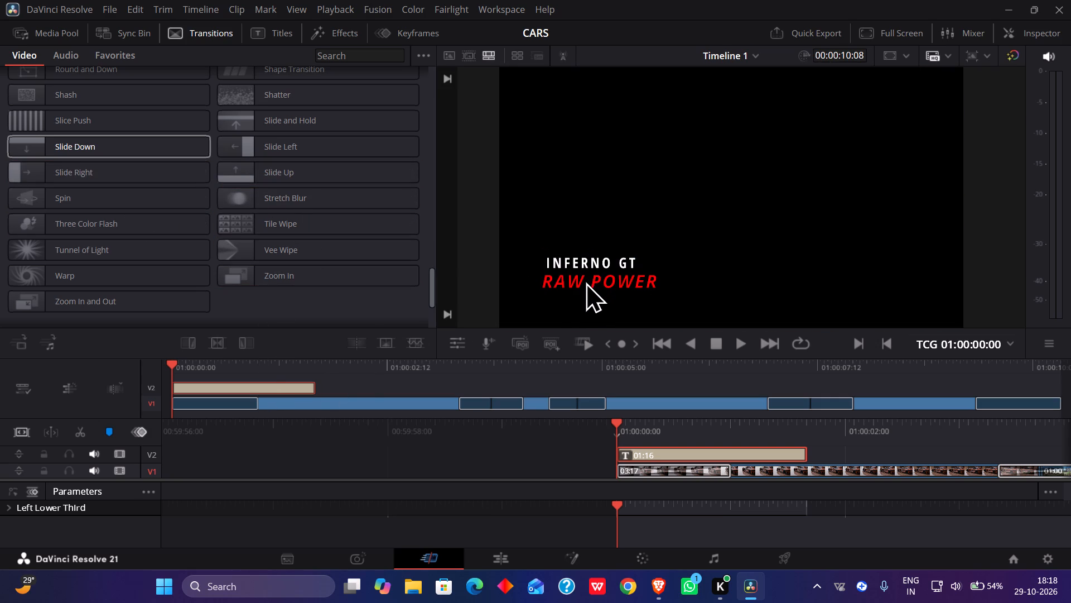
pyautogui.doubleClick(584, 279)
pyautogui.click(565, 260)
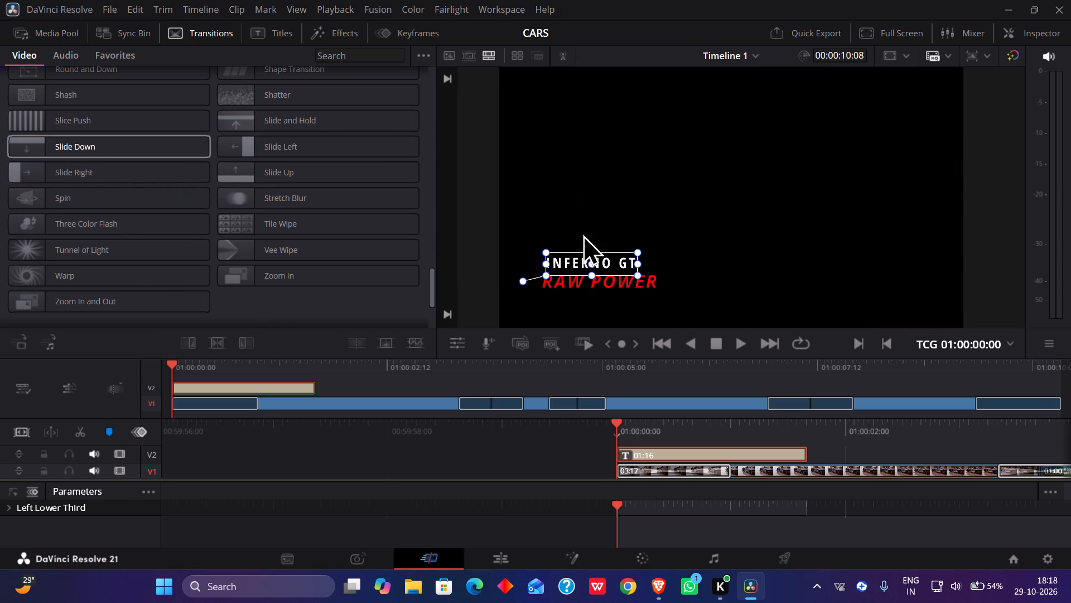
pyautogui.click(575, 267)
pyautogui.click(717, 228)
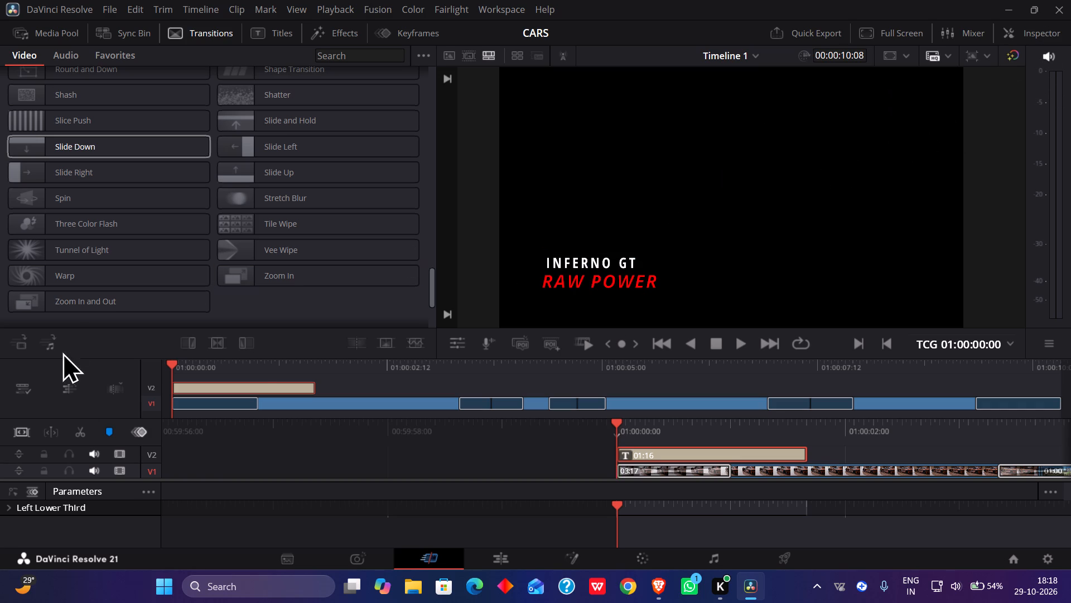
pyautogui.click(1035, 32)
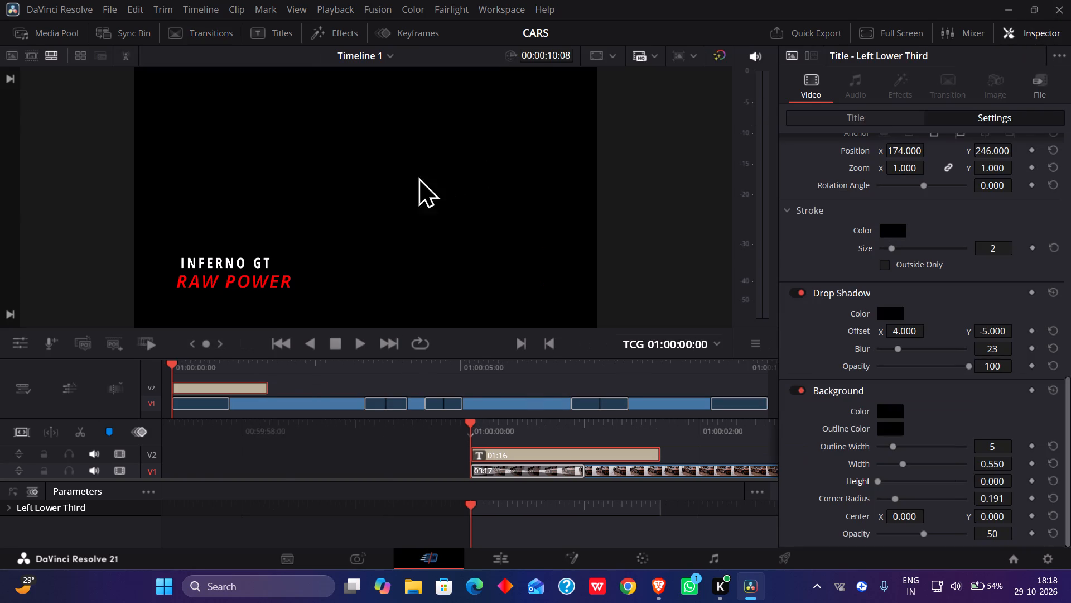
pyautogui.scroll(-8, 891, 305)
pyautogui.click(1044, 31)
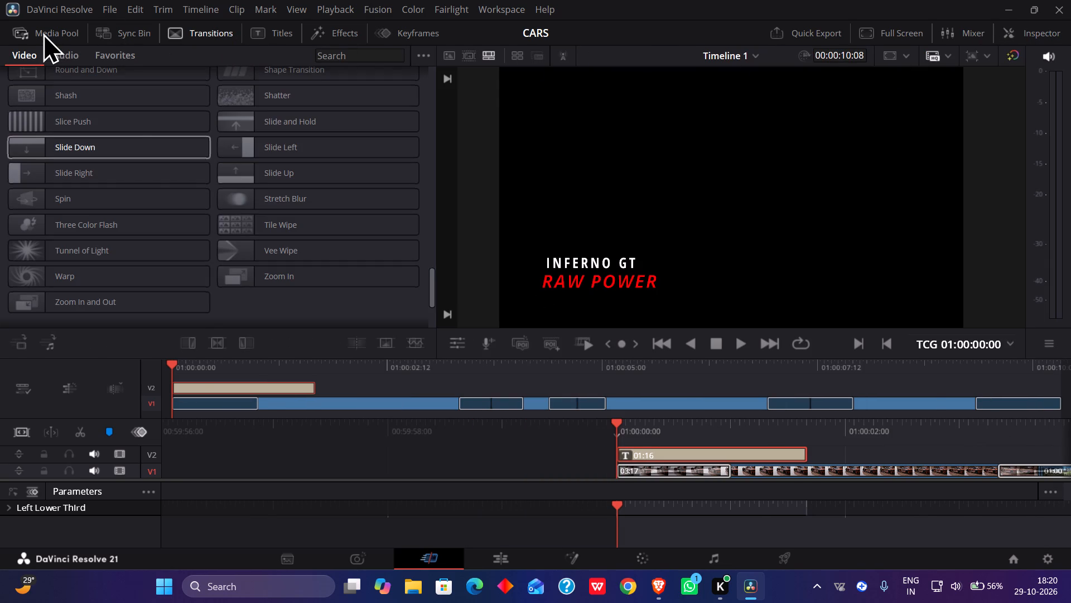
# Show the project media and scrub the title over the first car clip, stopping at 01:00:00:09.
pyautogui.click(43, 32)
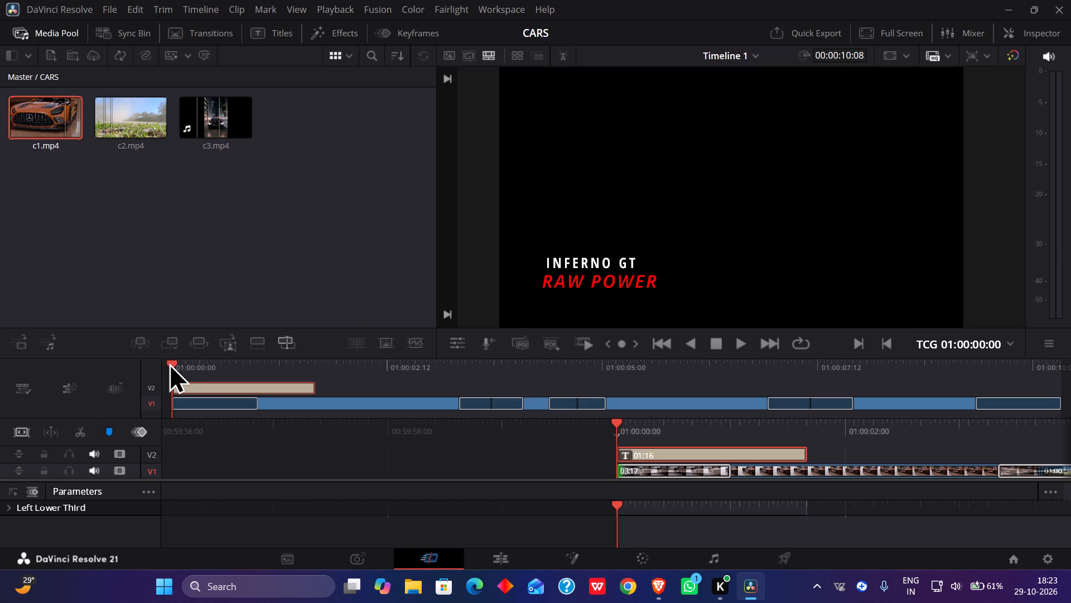
pyautogui.moveTo(169, 362); pyautogui.dragTo(296, 375)
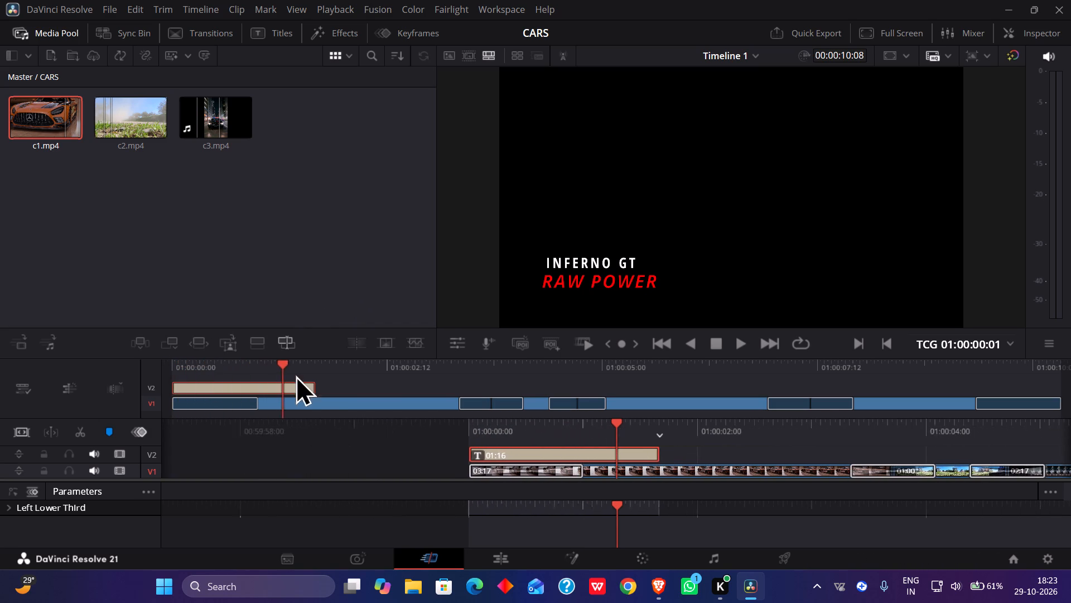
pyautogui.moveTo(296, 375); pyautogui.dragTo(265, 393)
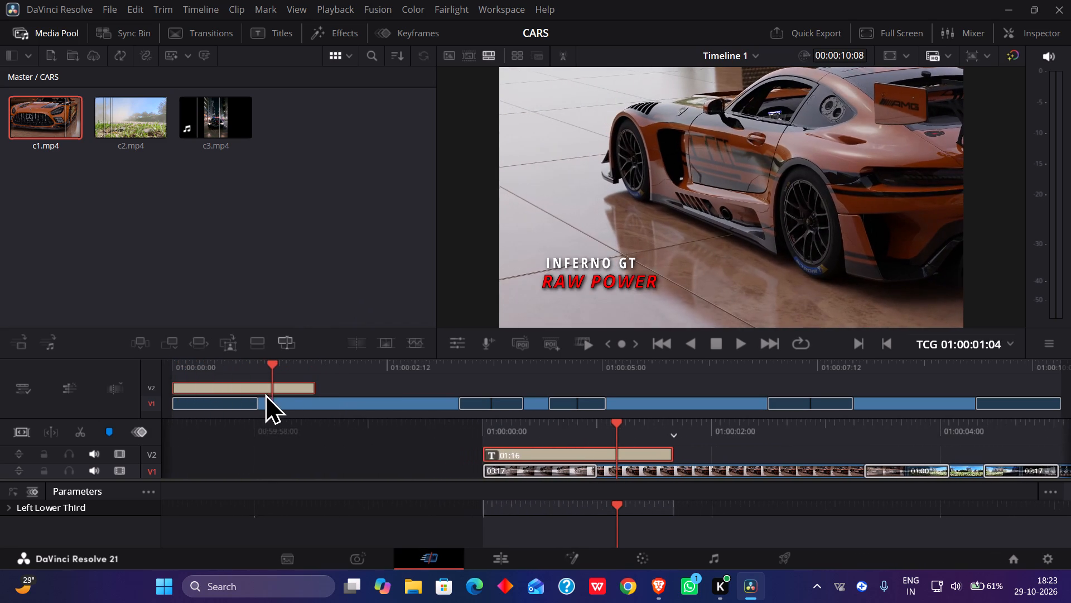
pyautogui.moveTo(265, 393); pyautogui.dragTo(279, 396)
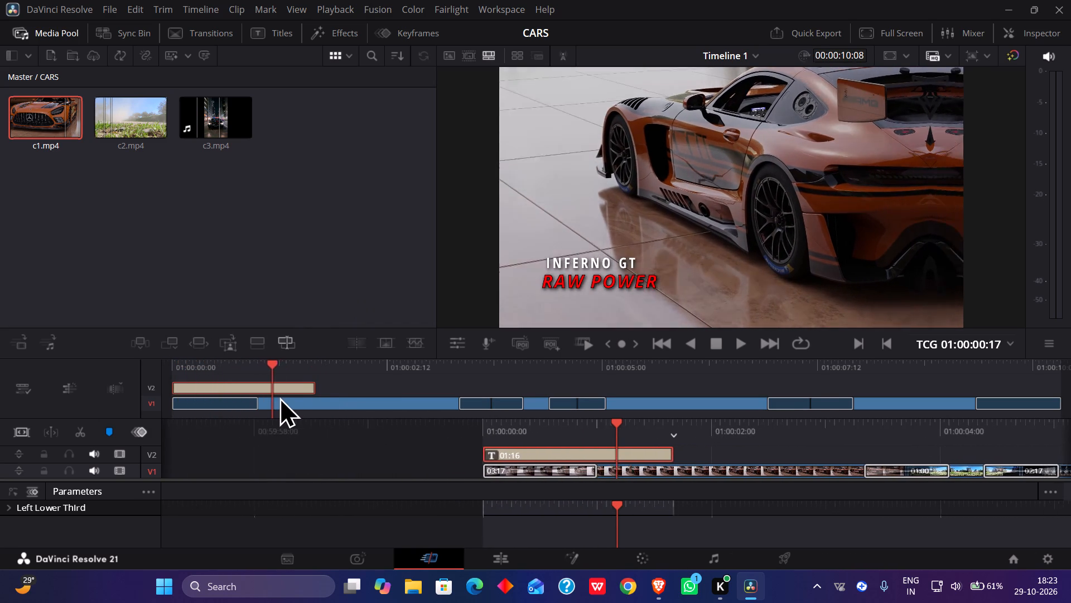
pyautogui.moveTo(279, 396); pyautogui.dragTo(270, 405)
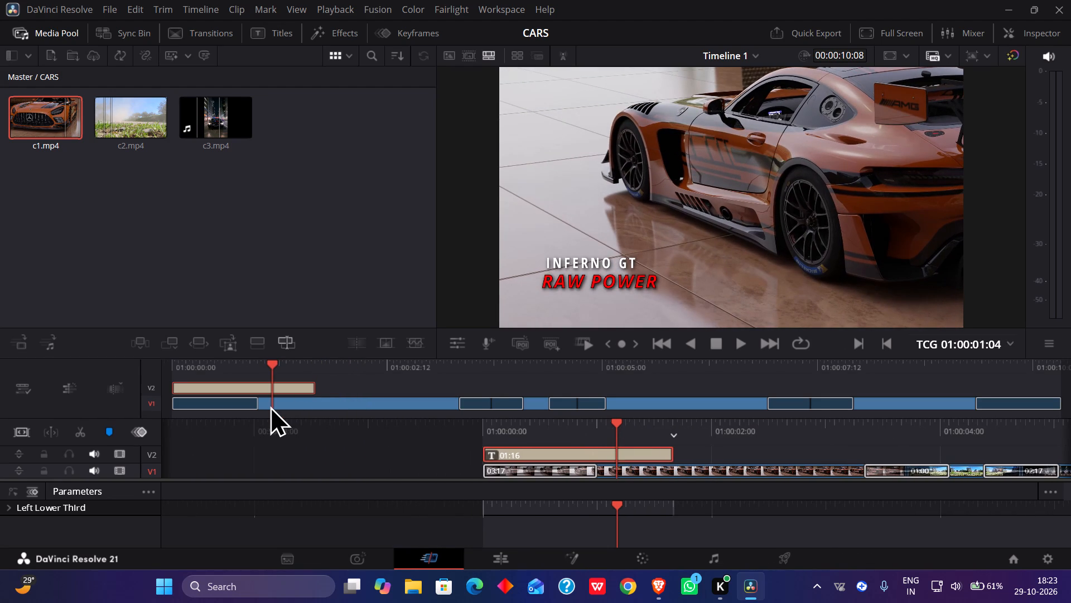
pyautogui.moveTo(270, 405); pyautogui.dragTo(202, 411)
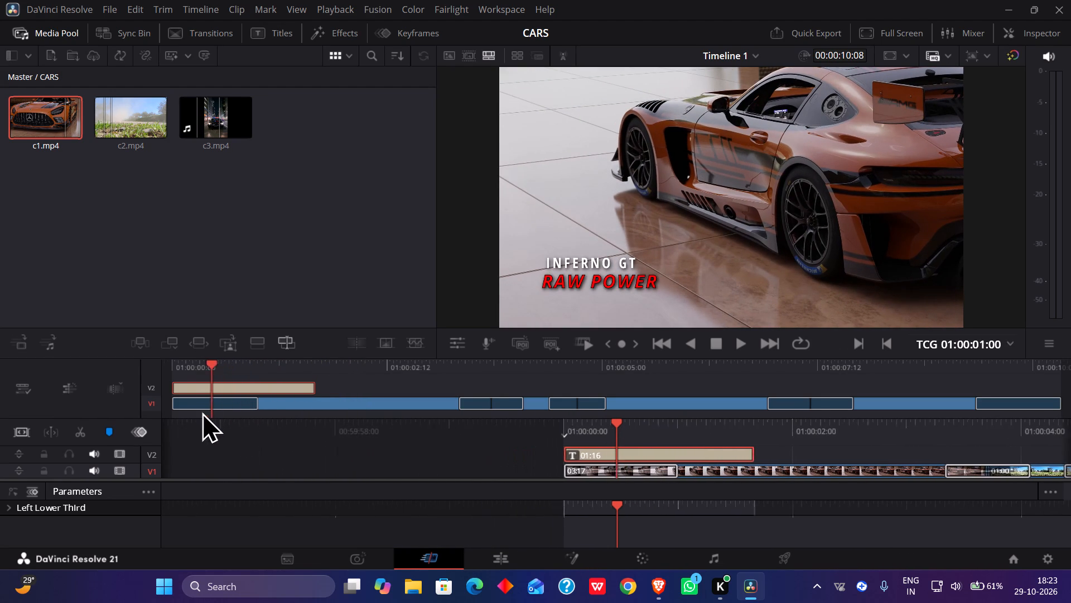
pyautogui.moveTo(202, 411); pyautogui.dragTo(201, 410)
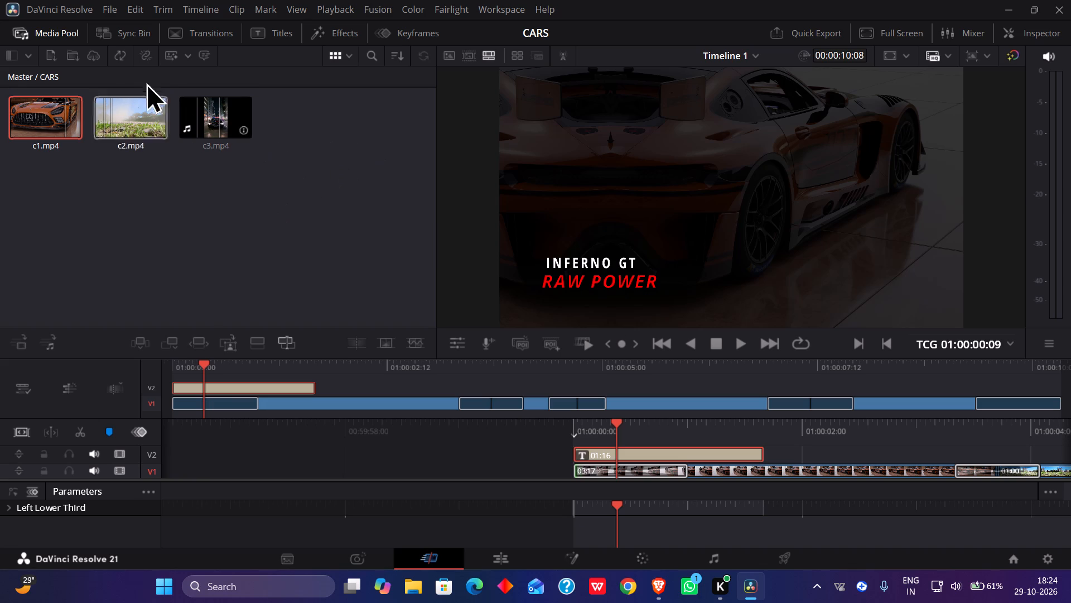
# Go up from the CARS bin to the Master bin in the project media.
pyautogui.click(17, 76)
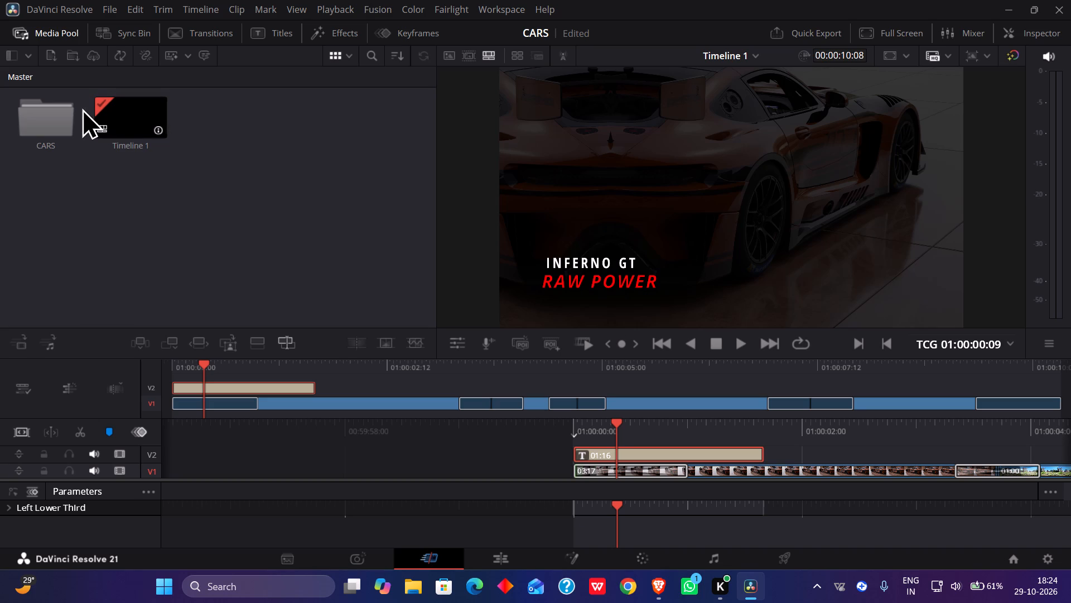
pyautogui.click(24, 71)
pyautogui.doubleClick(22, 76)
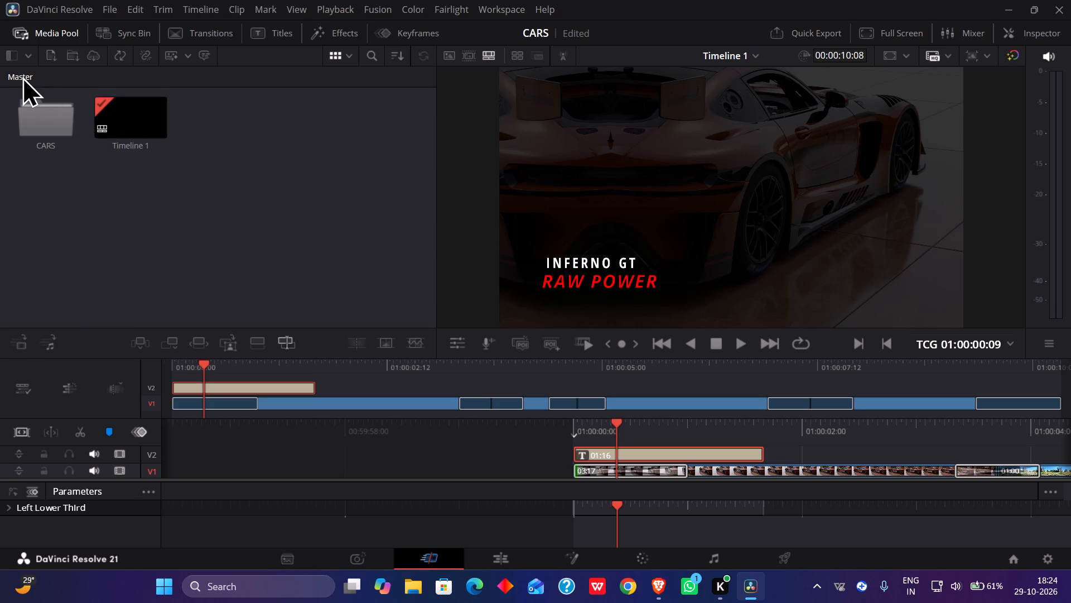
pyautogui.click(22, 76)
pyautogui.doubleClick(22, 76)
# Browse the video effects library through the Resolve FX Refine and Resolve FX Revival groups.
pyautogui.click(341, 37)
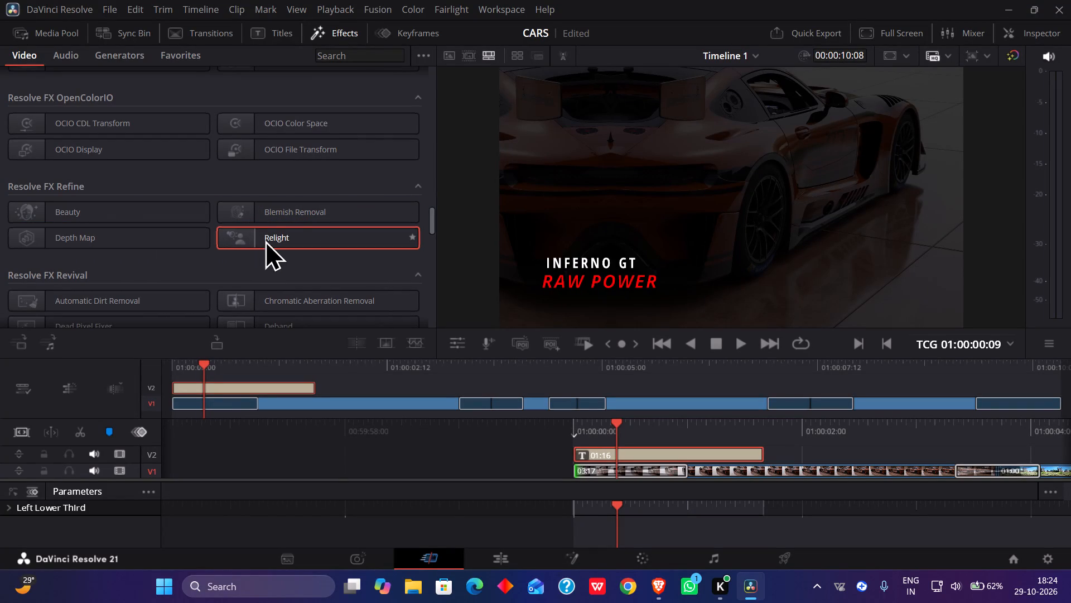
pyautogui.scroll(-1, 292, 196)
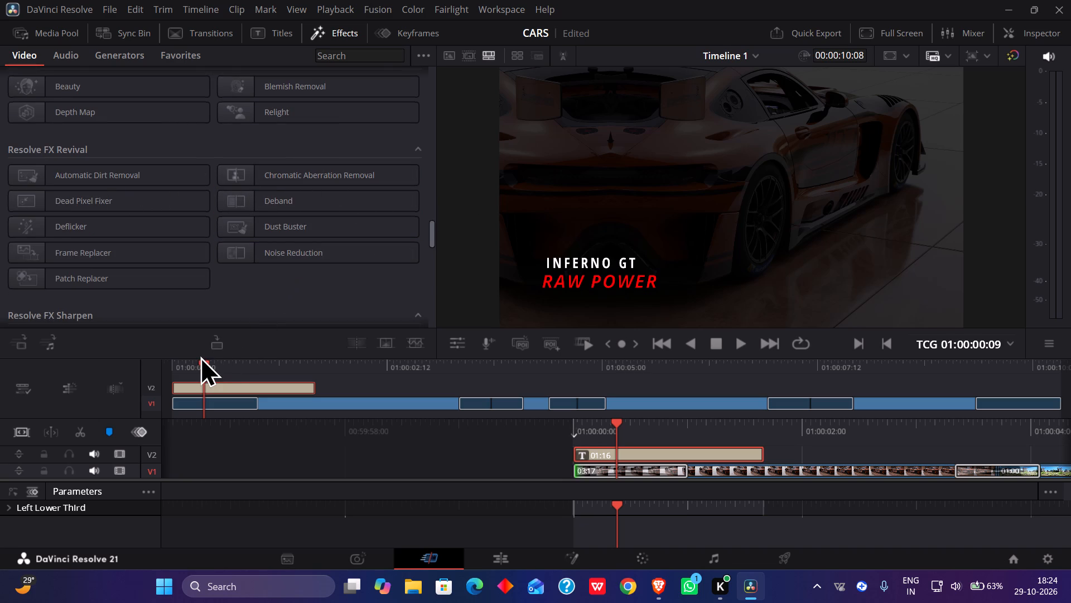
# Scrub the opening frames, return the playhead to 01:00:00:00 and deselect the title clip on V2.
pyautogui.moveTo(200, 357); pyautogui.dragTo(229, 360)
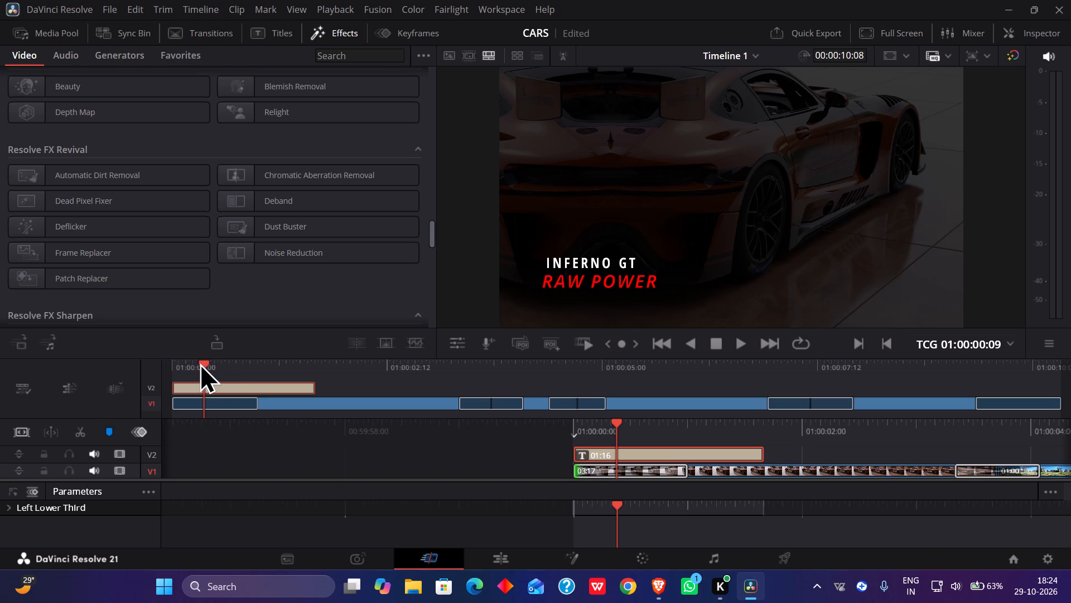
pyautogui.click(200, 360)
pyautogui.moveTo(200, 364); pyautogui.dragTo(204, 366)
pyautogui.moveTo(204, 366); pyautogui.dragTo(242, 381)
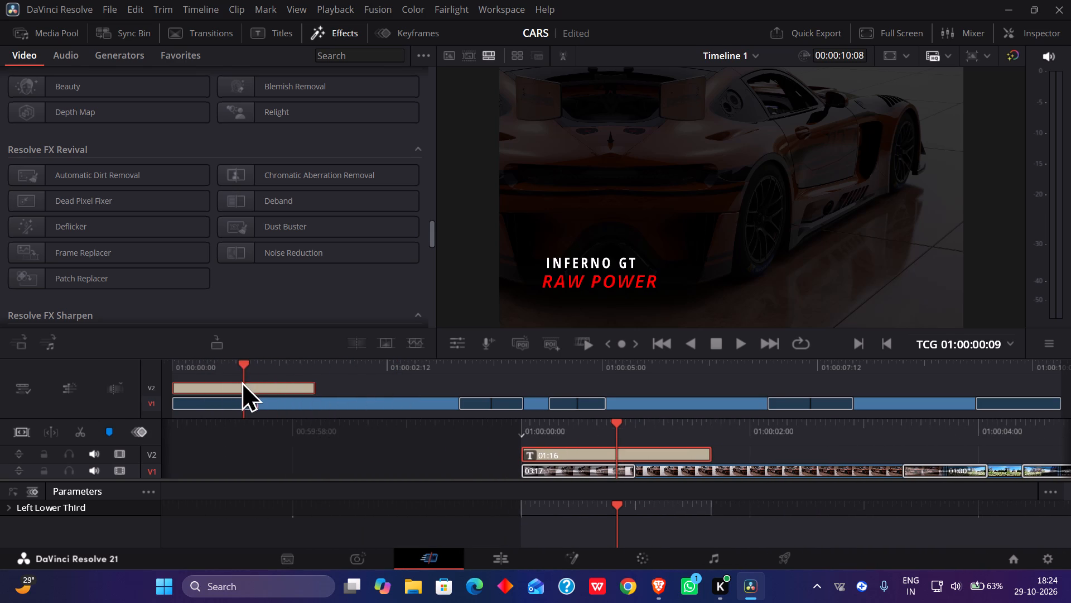
pyautogui.moveTo(242, 381); pyautogui.dragTo(240, 375)
pyautogui.moveTo(245, 365); pyautogui.dragTo(155, 370)
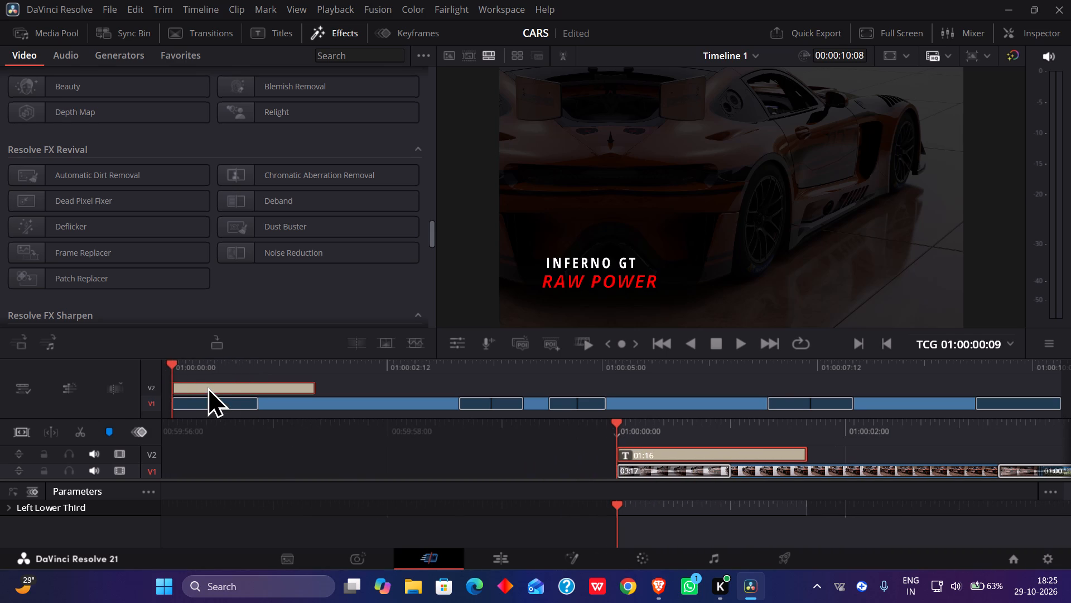
pyautogui.click(208, 386)
pyautogui.click(344, 381)
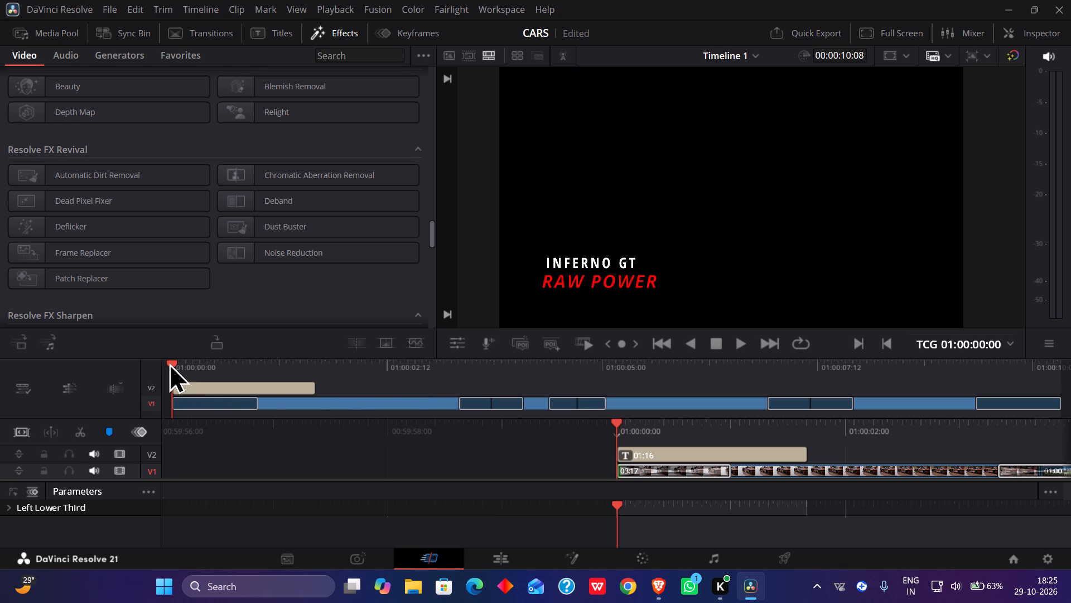
# Scrub Timeline 1 through the title, first car clip and transition into the rally car clip, returning to the timeline start.
pyautogui.moveTo(169, 362); pyautogui.dragTo(192, 368)
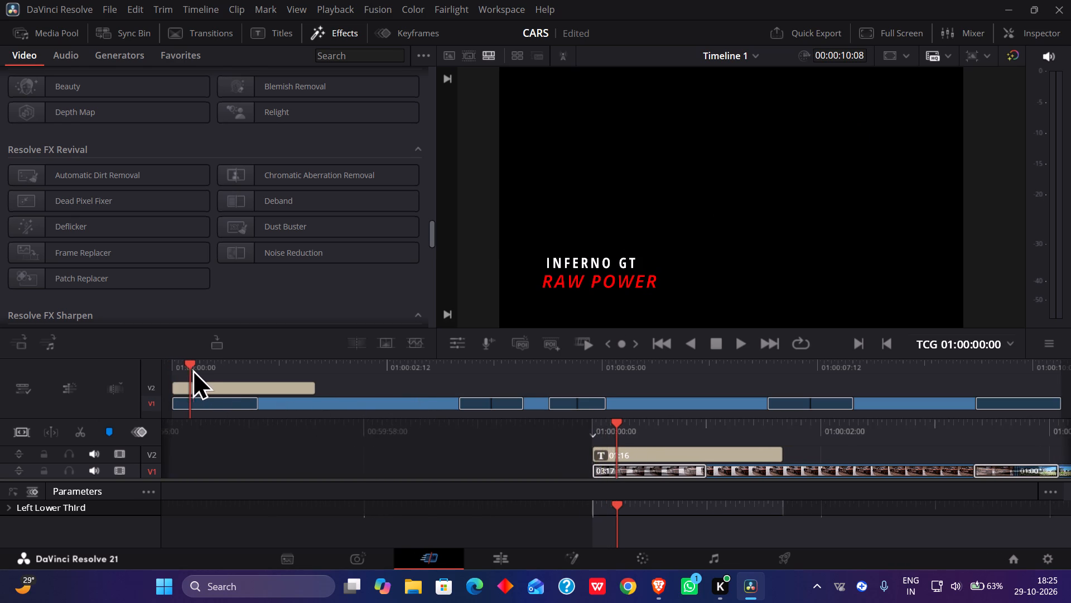
pyautogui.moveTo(192, 368); pyautogui.dragTo(263, 380)
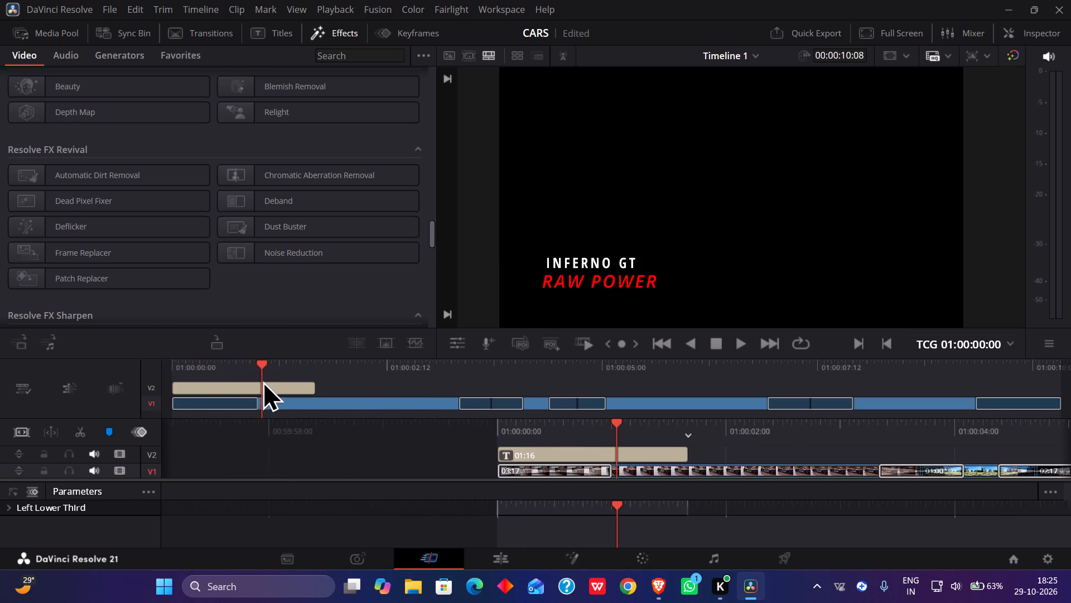
pyautogui.moveTo(263, 380); pyautogui.dragTo(330, 384)
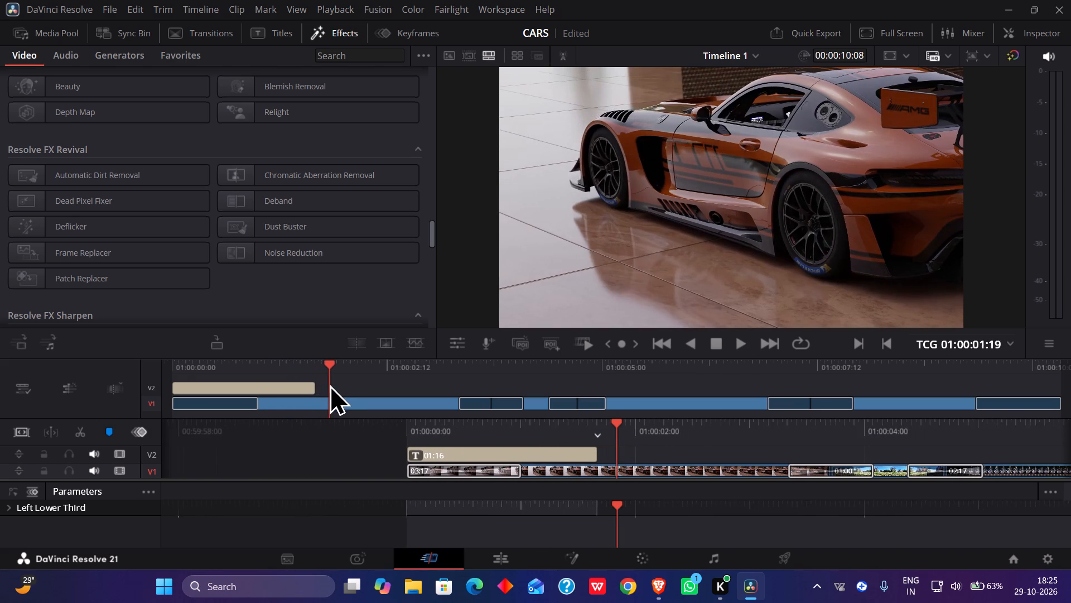
pyautogui.moveTo(330, 384); pyautogui.dragTo(403, 389)
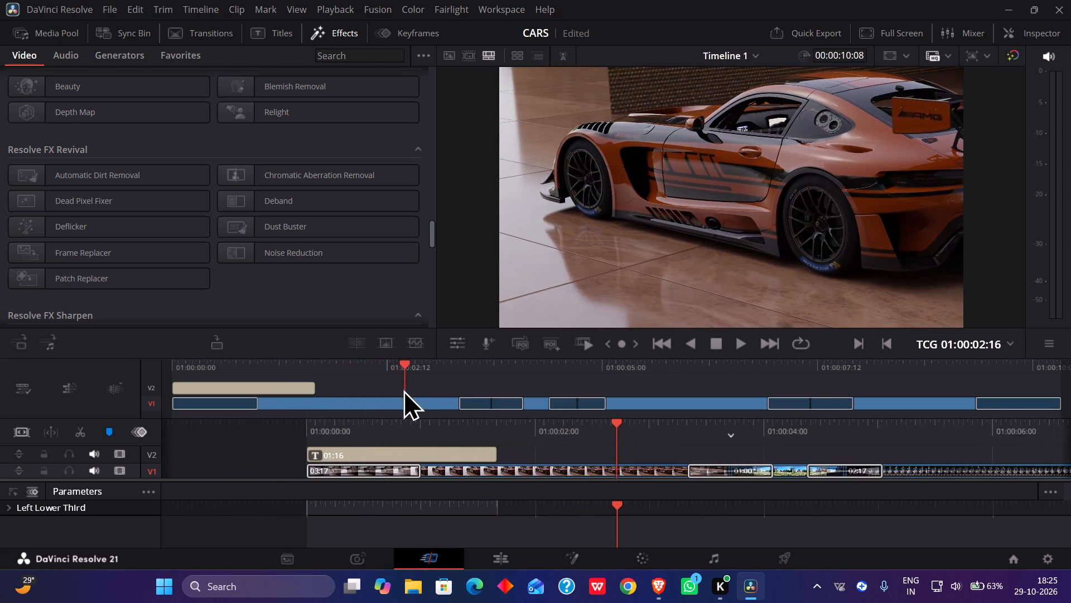
pyautogui.moveTo(403, 389); pyautogui.dragTo(480, 386)
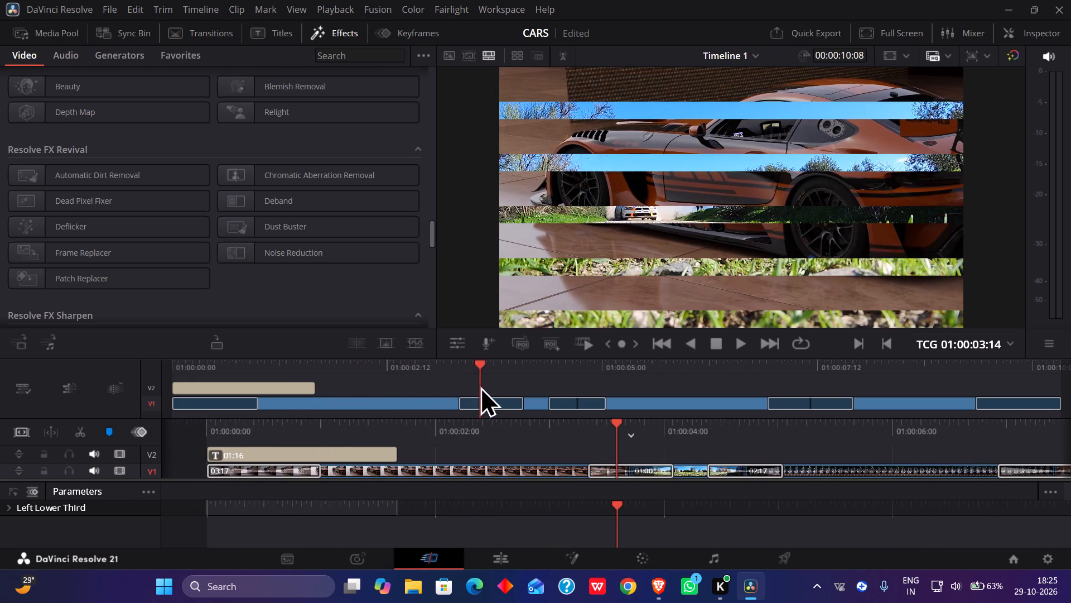
pyautogui.moveTo(480, 386); pyautogui.dragTo(544, 389)
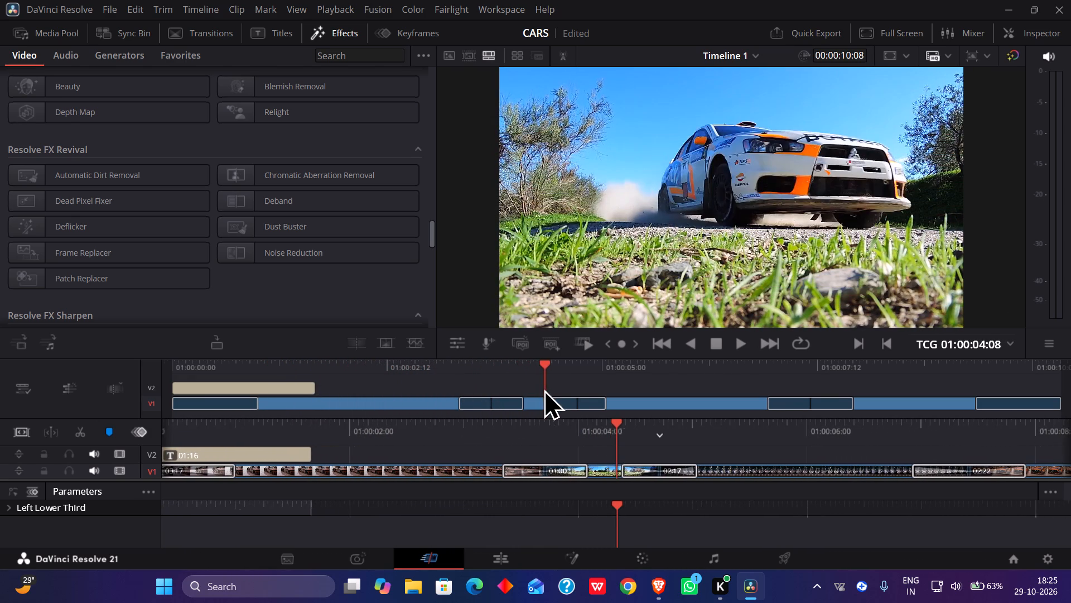
pyautogui.moveTo(544, 389); pyautogui.dragTo(169, 413)
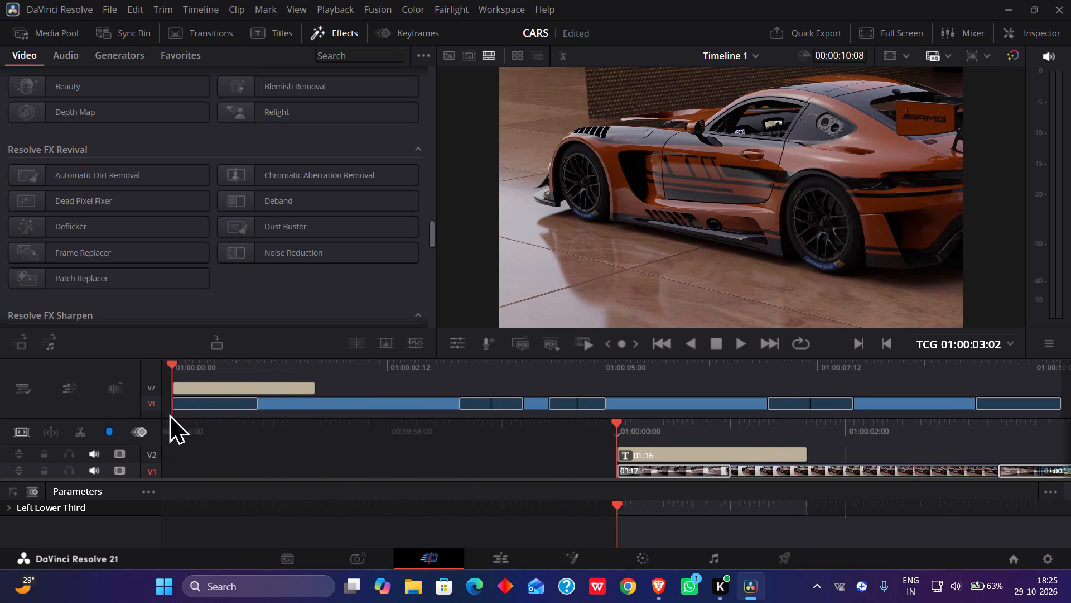
pyautogui.moveTo(169, 413); pyautogui.dragTo(433, 410)
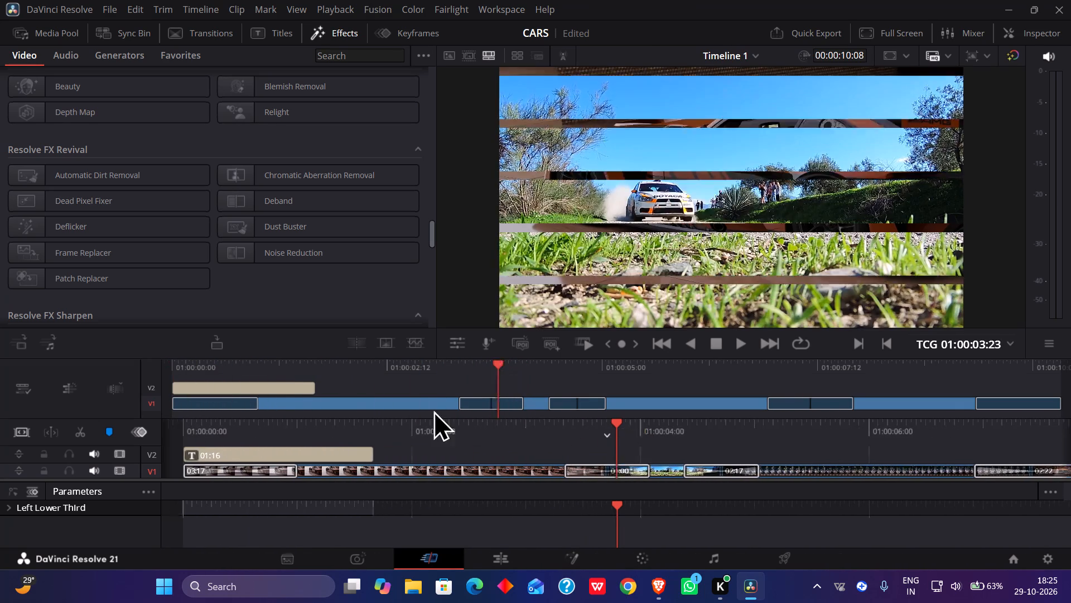
pyautogui.moveTo(433, 410); pyautogui.dragTo(138, 444)
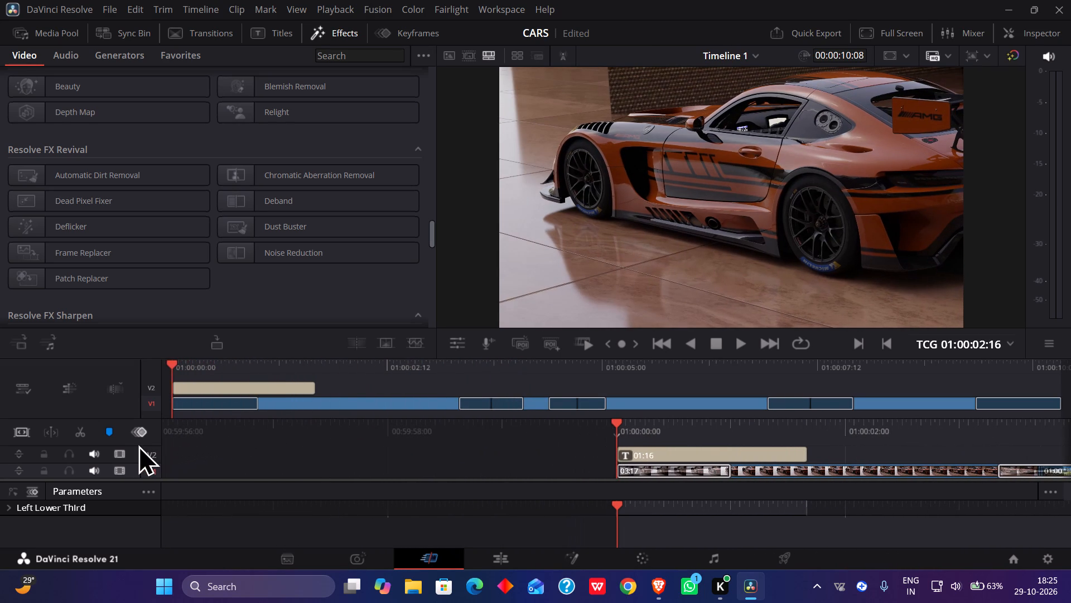
# Scrub Timeline 1 repeatedly from the INFERNO GT title through the car clips to the police car and final transition, returning to the start.
pyautogui.moveTo(138, 444); pyautogui.dragTo(320, 442)
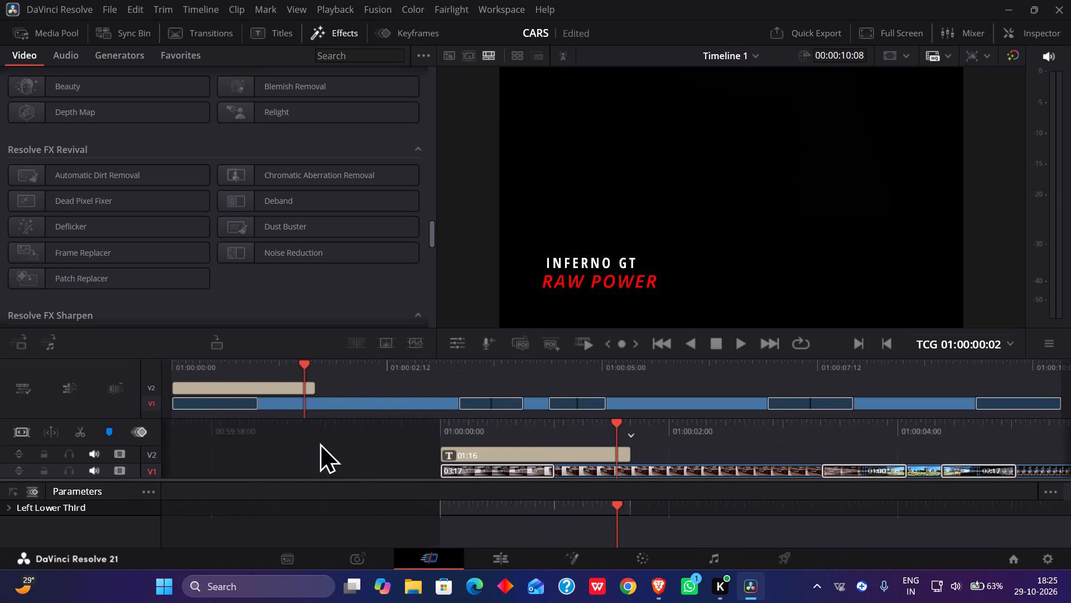
pyautogui.moveTo(320, 442); pyautogui.dragTo(674, 438)
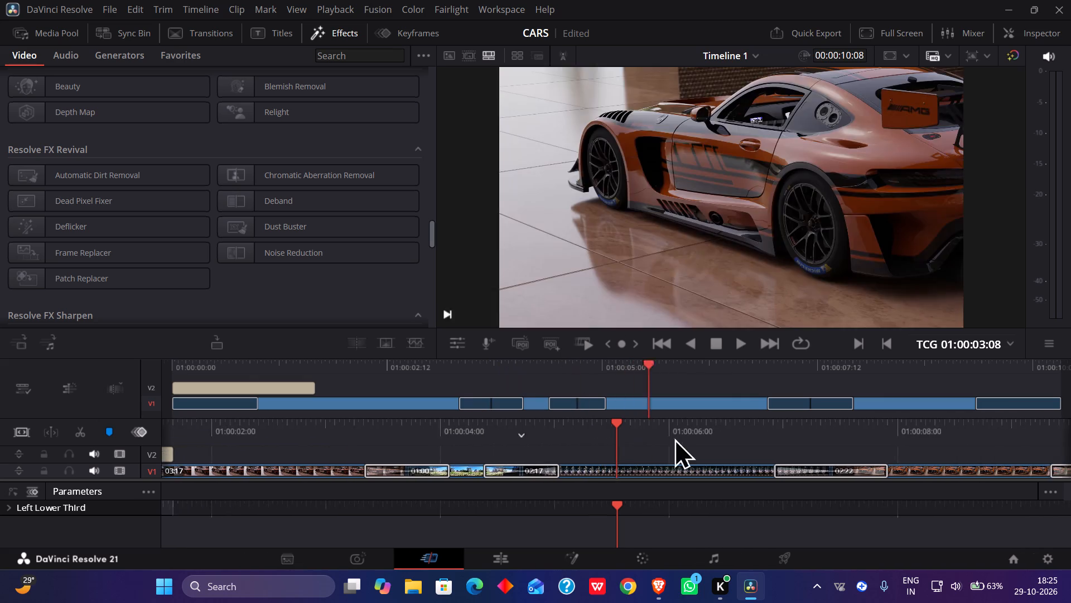
pyautogui.moveTo(674, 438); pyautogui.dragTo(311, 416)
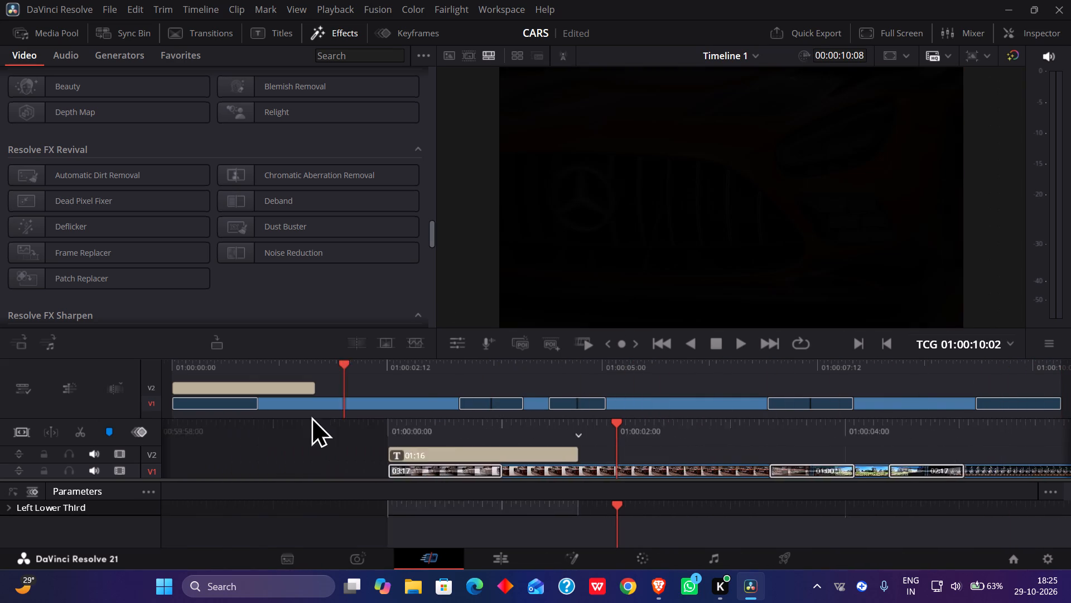
pyautogui.moveTo(311, 416); pyautogui.dragTo(110, 421)
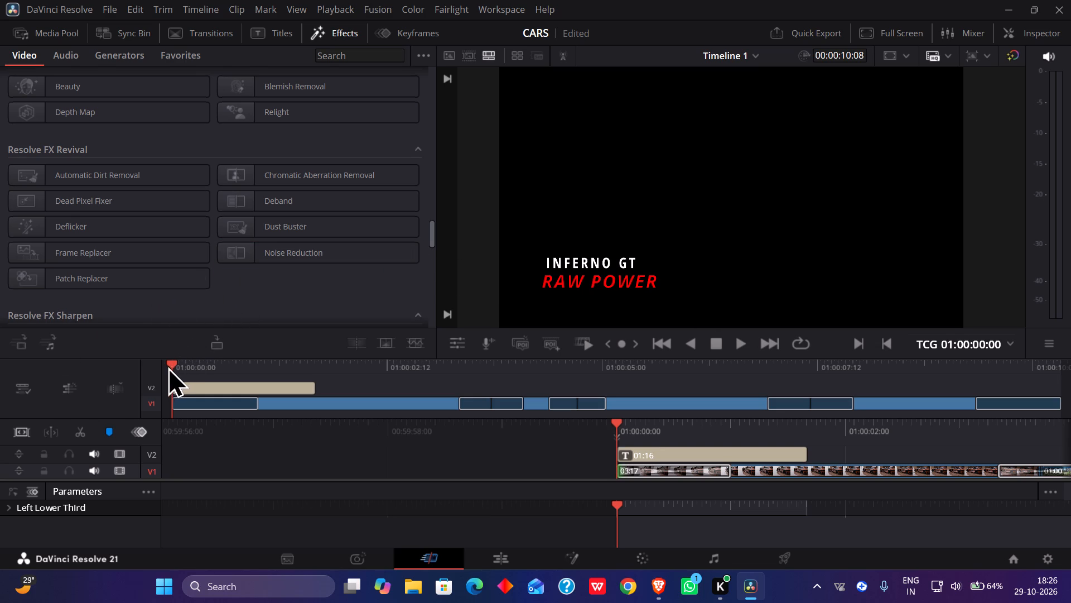
pyautogui.moveTo(171, 361); pyautogui.dragTo(332, 385)
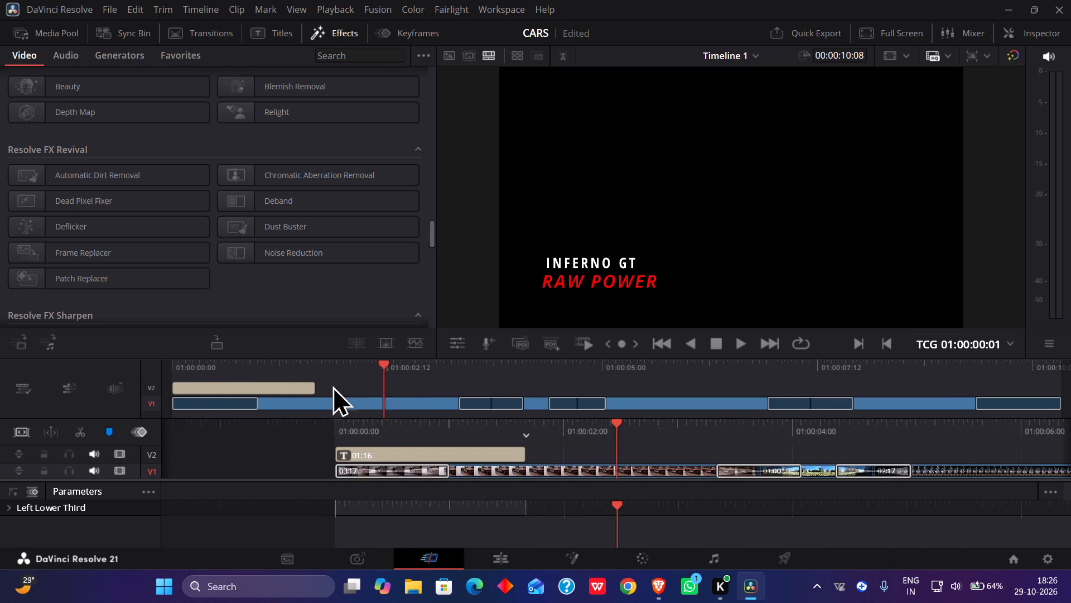
pyautogui.moveTo(332, 385); pyautogui.dragTo(297, 397)
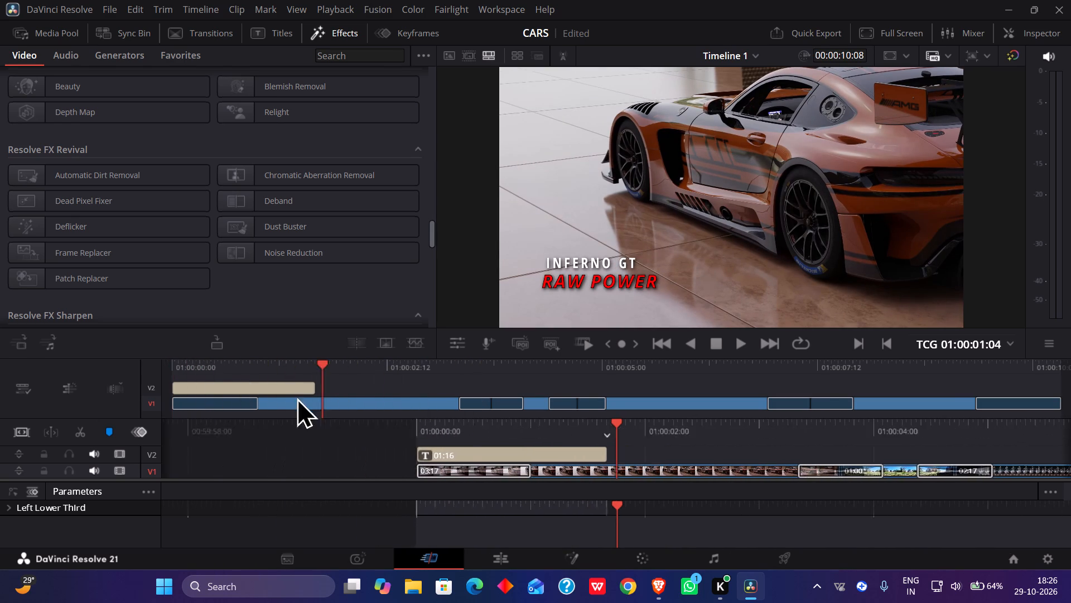
pyautogui.moveTo(297, 397); pyautogui.dragTo(155, 403)
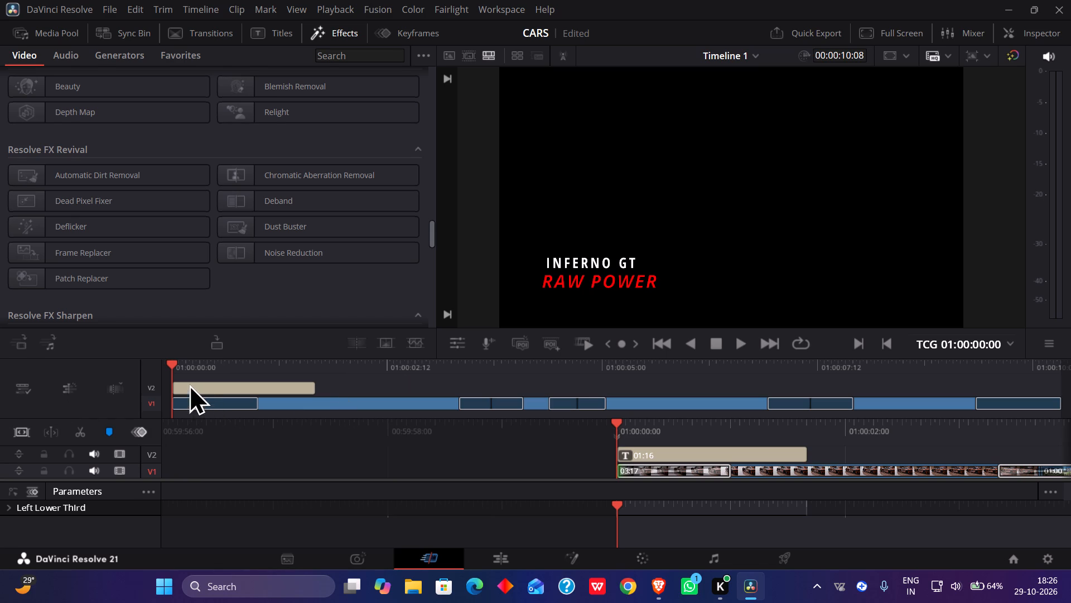
pyautogui.moveTo(172, 362); pyautogui.dragTo(330, 375)
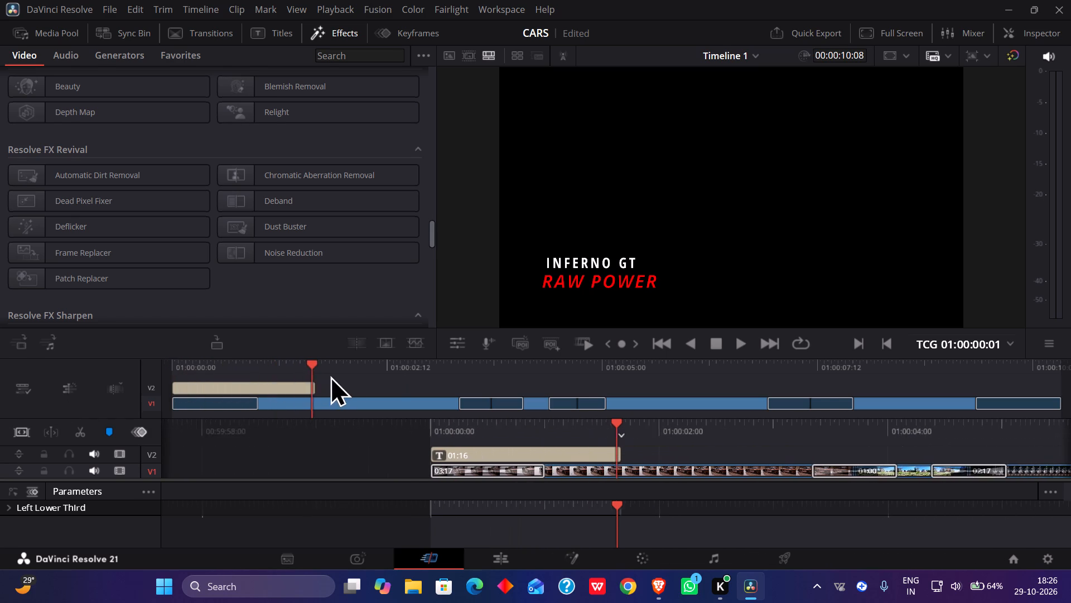
pyautogui.moveTo(330, 375); pyautogui.dragTo(857, 385)
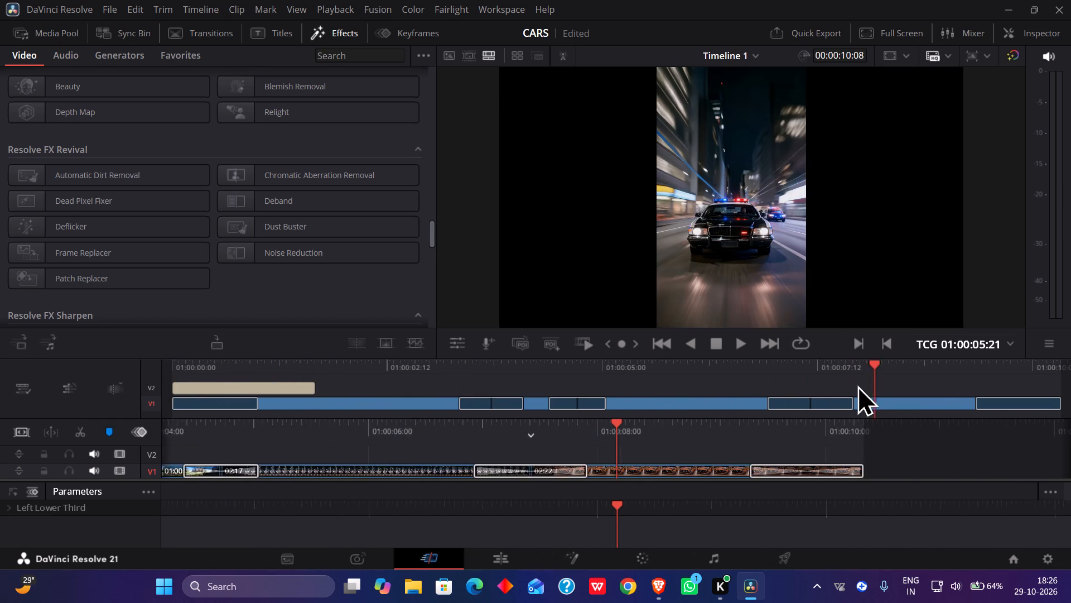
pyautogui.moveTo(857, 385); pyautogui.dragTo(75, 390)
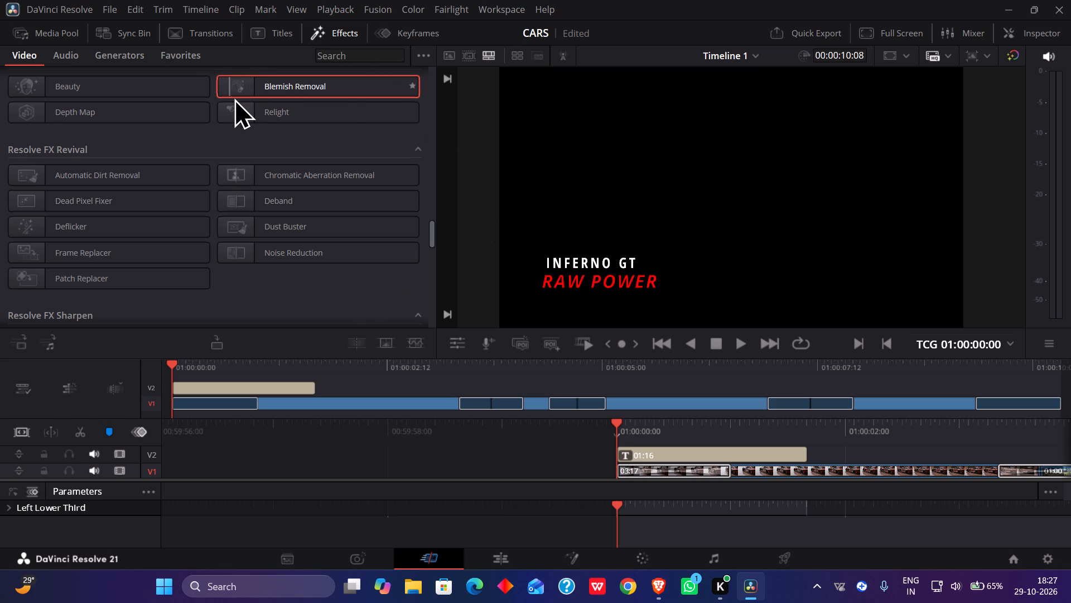
# Browse the rest of the video effects library down through Resolve FX Warp to the Krokodove group.
pyautogui.scroll(-7, 351, 149)
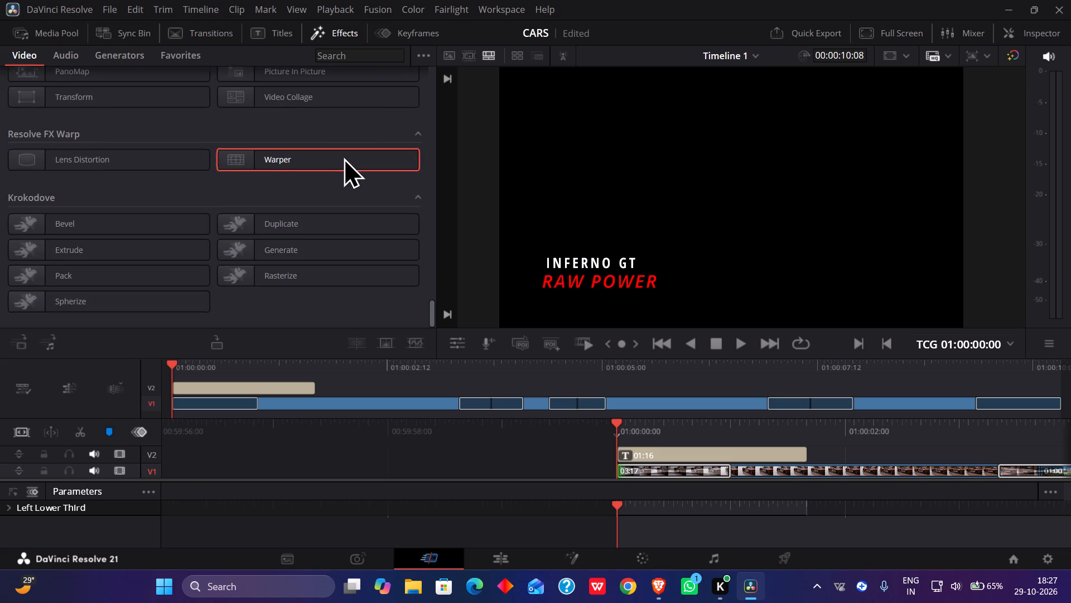
pyautogui.scroll(-7, 341, 153)
# Switch to the video transitions library and browse back up through the Motion and Iris groups to Dissolve.
pyautogui.click(223, 30)
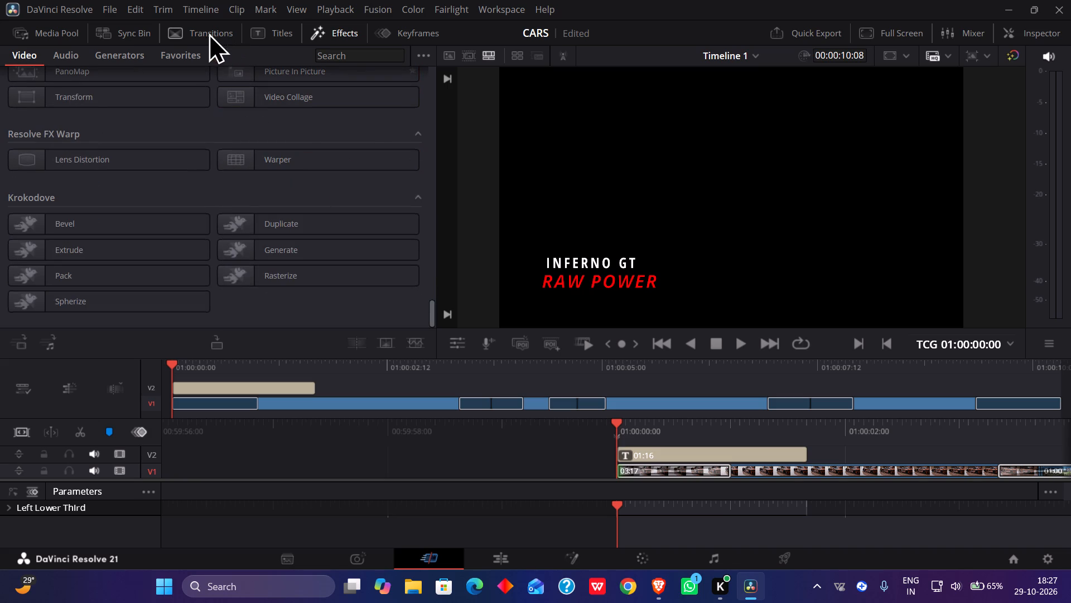
pyautogui.scroll(10, 157, 108)
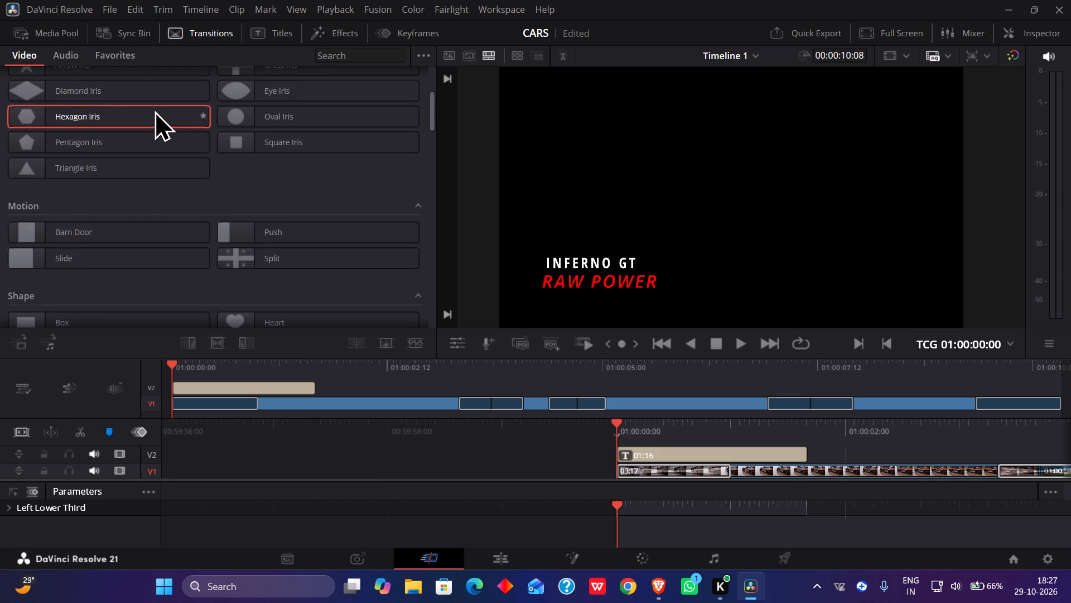
pyautogui.scroll(6, 155, 110)
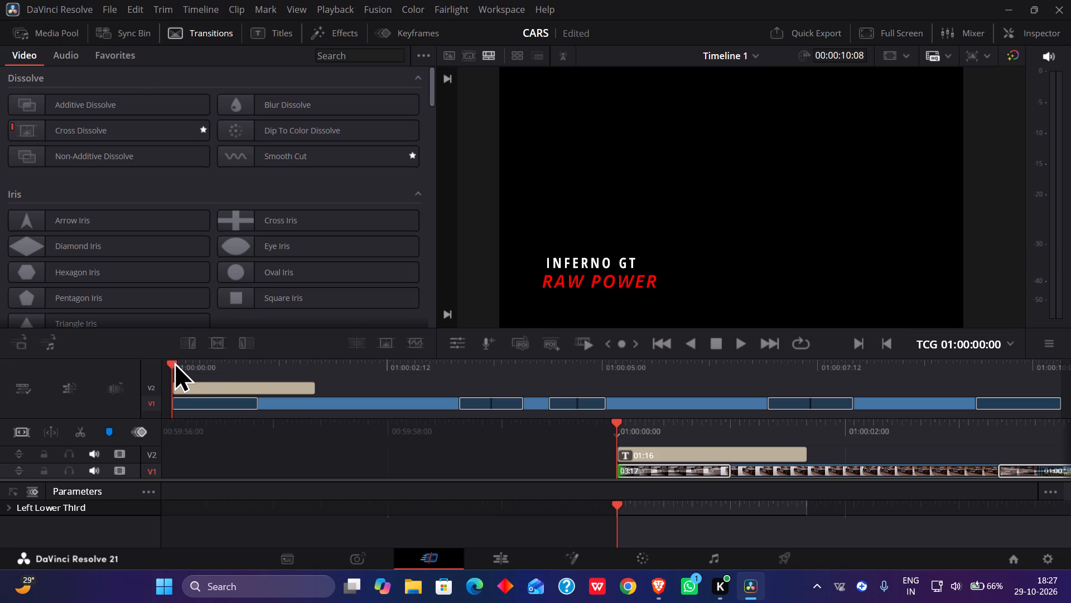
# Scrub Timeline 1 through the opening title and on to the middle clips, going back to the opening title section.
pyautogui.moveTo(168, 361); pyautogui.dragTo(250, 363)
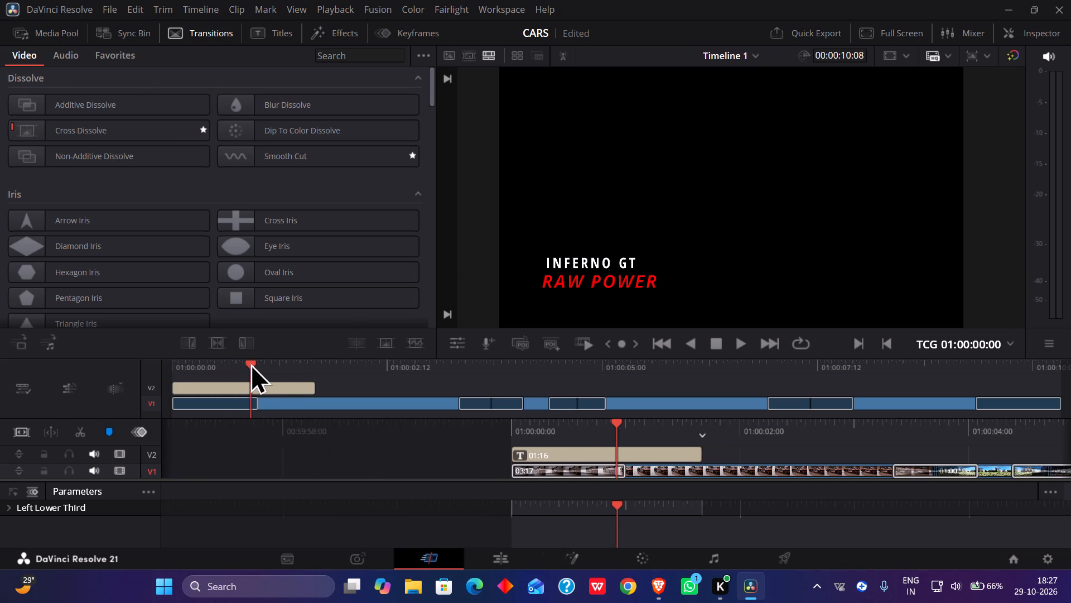
pyautogui.moveTo(250, 363); pyautogui.dragTo(274, 368)
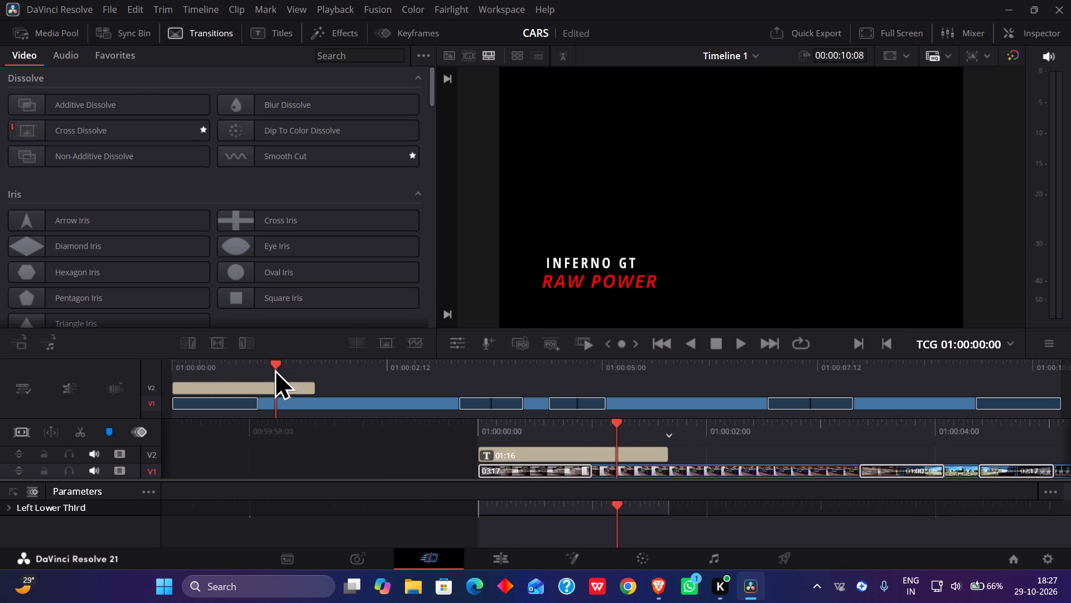
pyautogui.moveTo(274, 368); pyautogui.dragTo(272, 368)
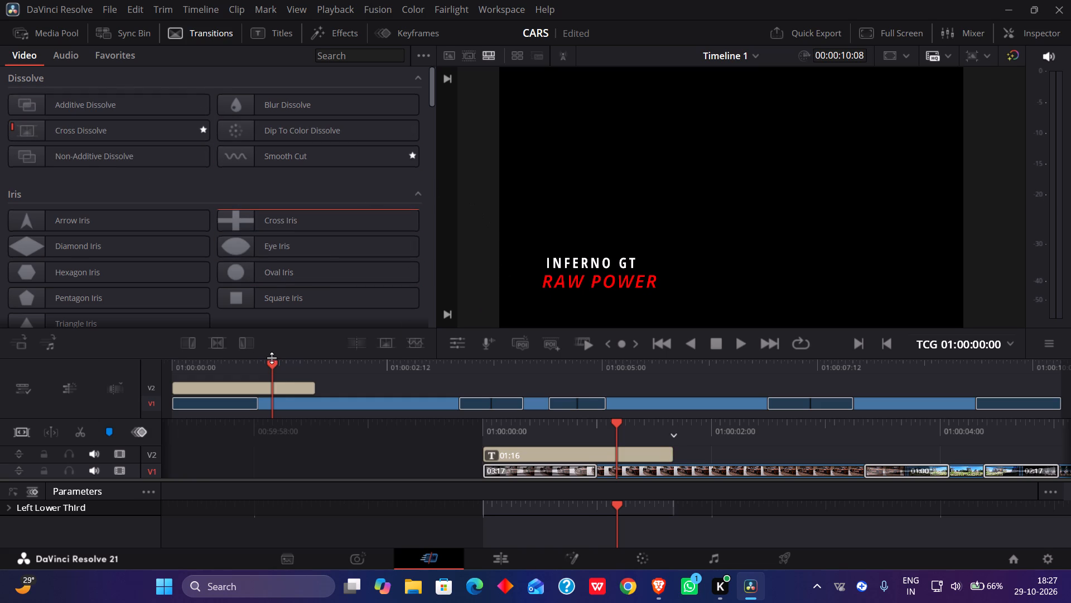
pyautogui.moveTo(271, 364); pyautogui.dragTo(693, 393)
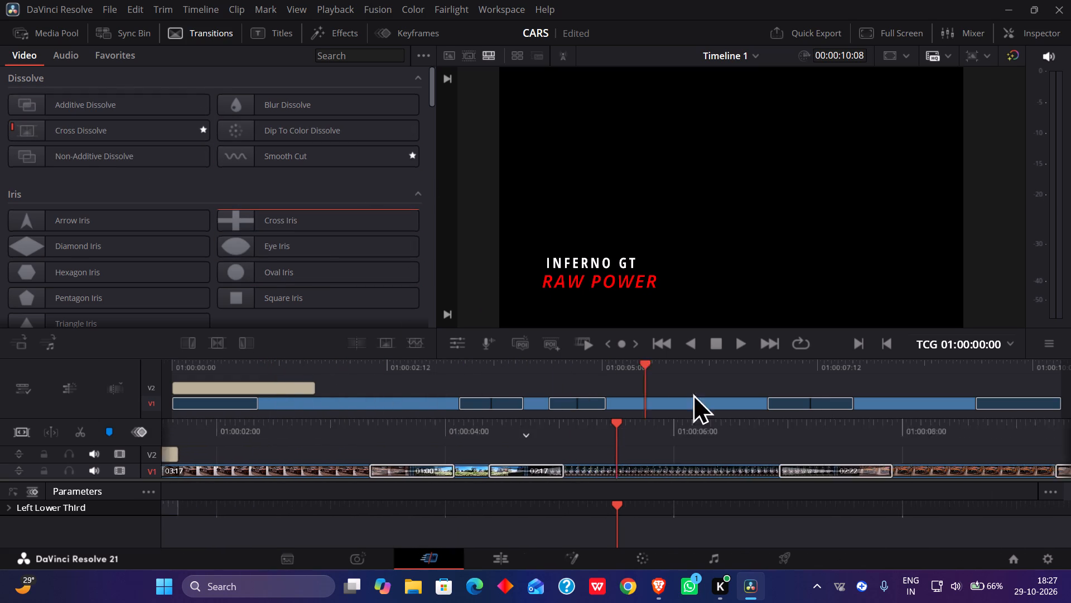
pyautogui.moveTo(693, 393); pyautogui.dragTo(160, 420)
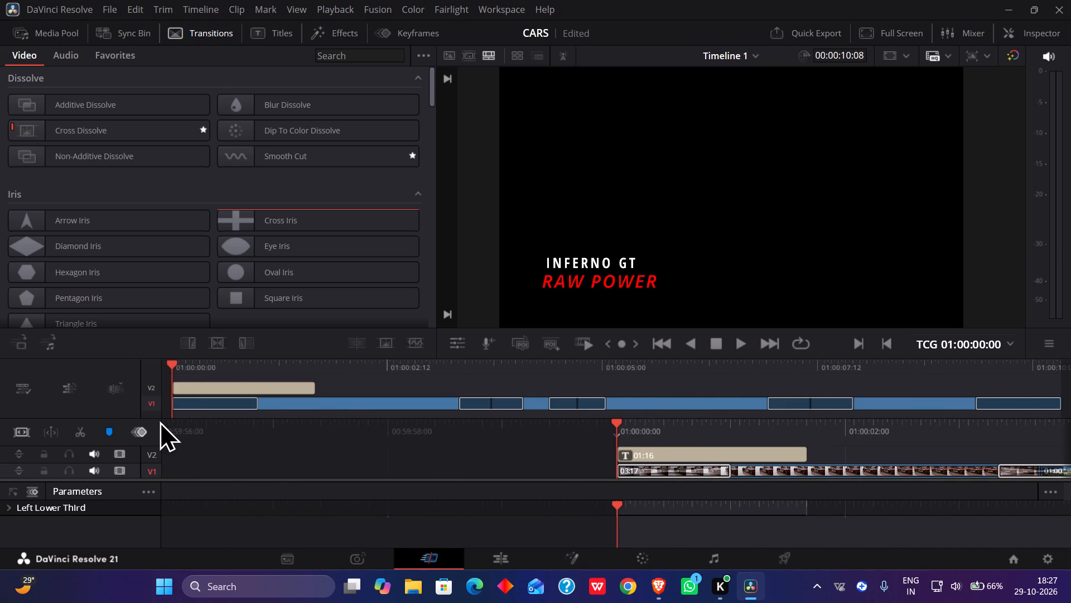
pyautogui.moveTo(160, 420); pyautogui.dragTo(200, 413)
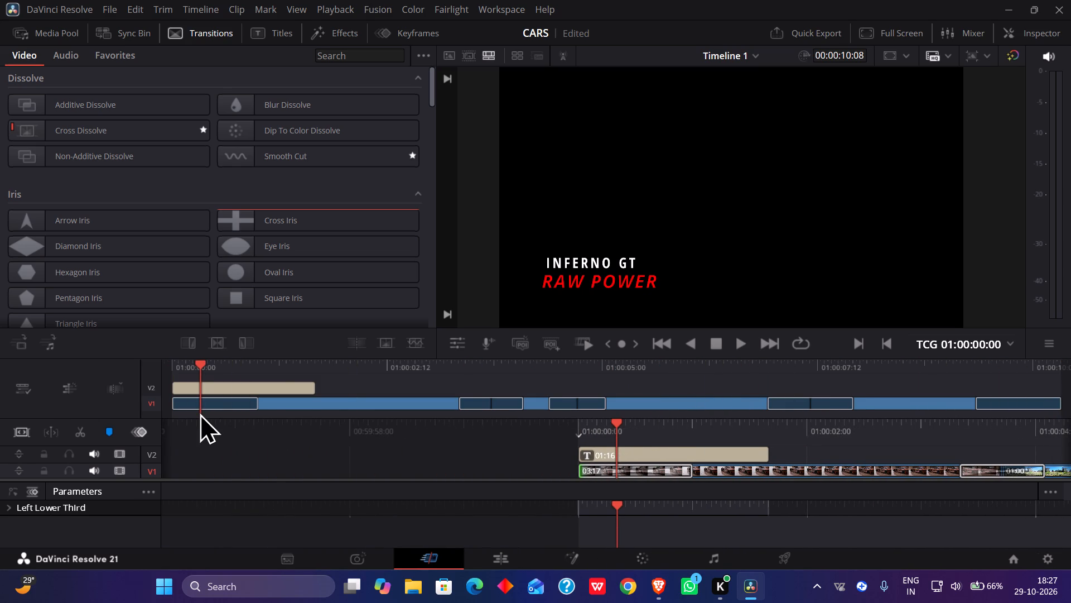
# Scrub through the opening title, return to the start of Timeline 1 and play it from there.
pyautogui.moveTo(200, 413); pyautogui.dragTo(229, 404)
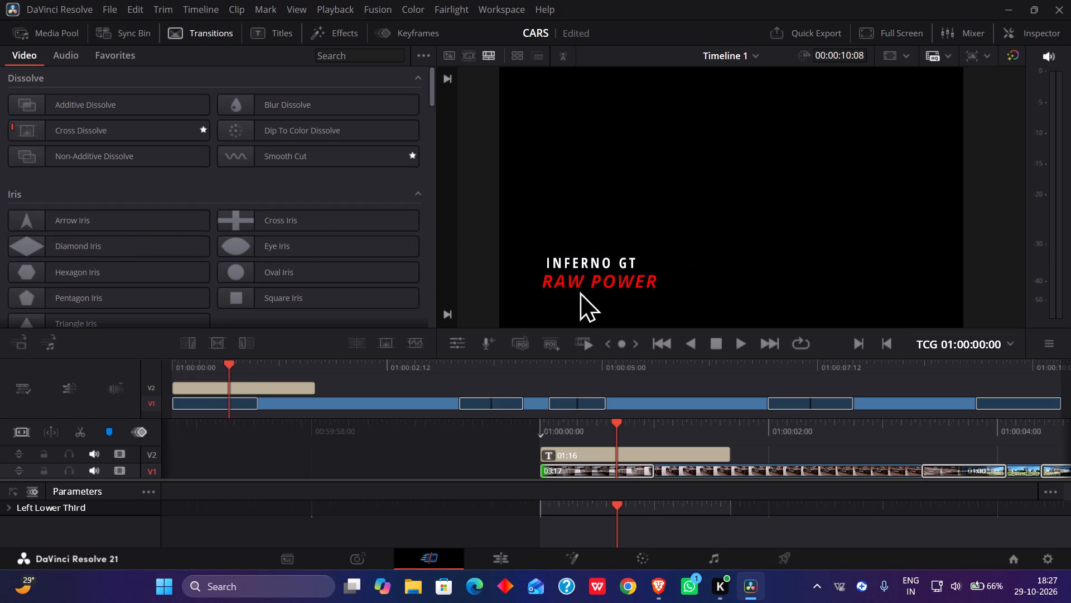
pyautogui.moveTo(225, 363); pyautogui.dragTo(112, 386)
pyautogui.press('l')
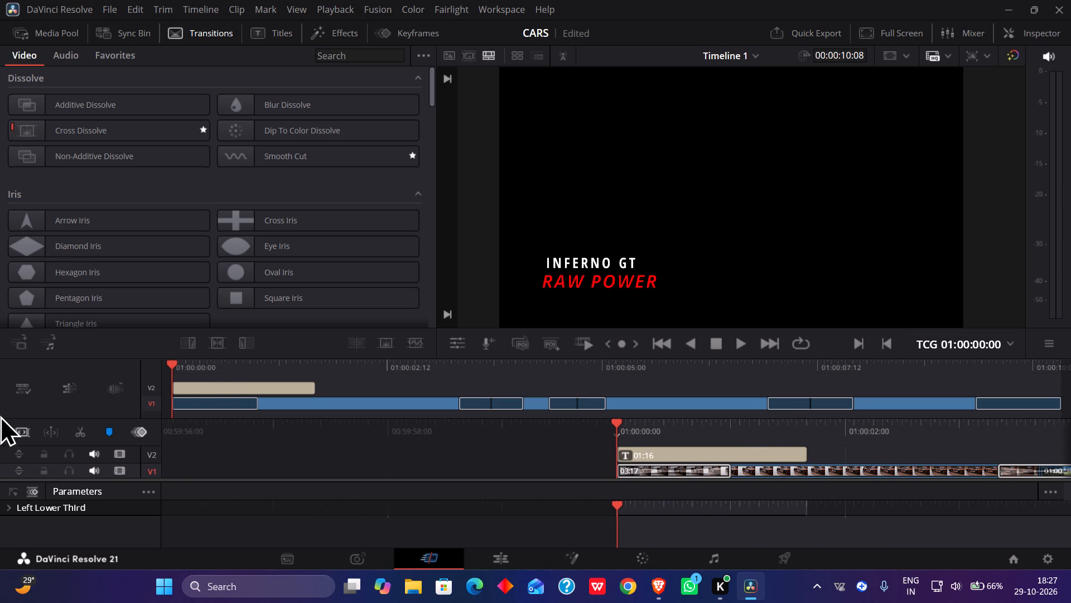